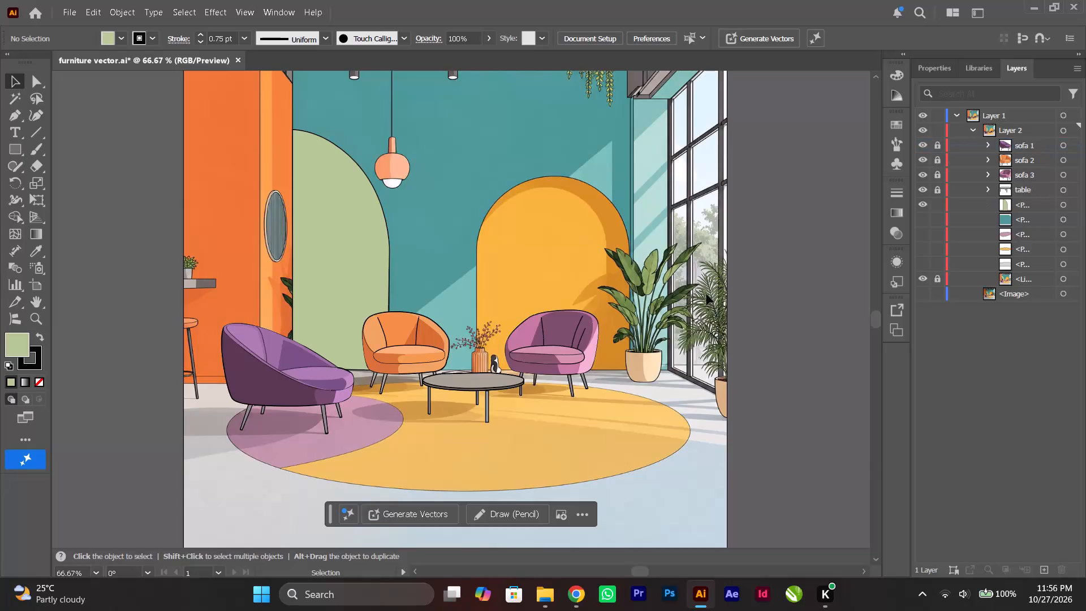
Trace the yellow wall arch with the Pen tool from its base behind the vase, up the left edge and along the curve near the crown.
ctrl+scroll(442, 343, down, 2)
alt+scroll(442, 343, up, 1)
ctrl+scroll(442, 343, down, 4)
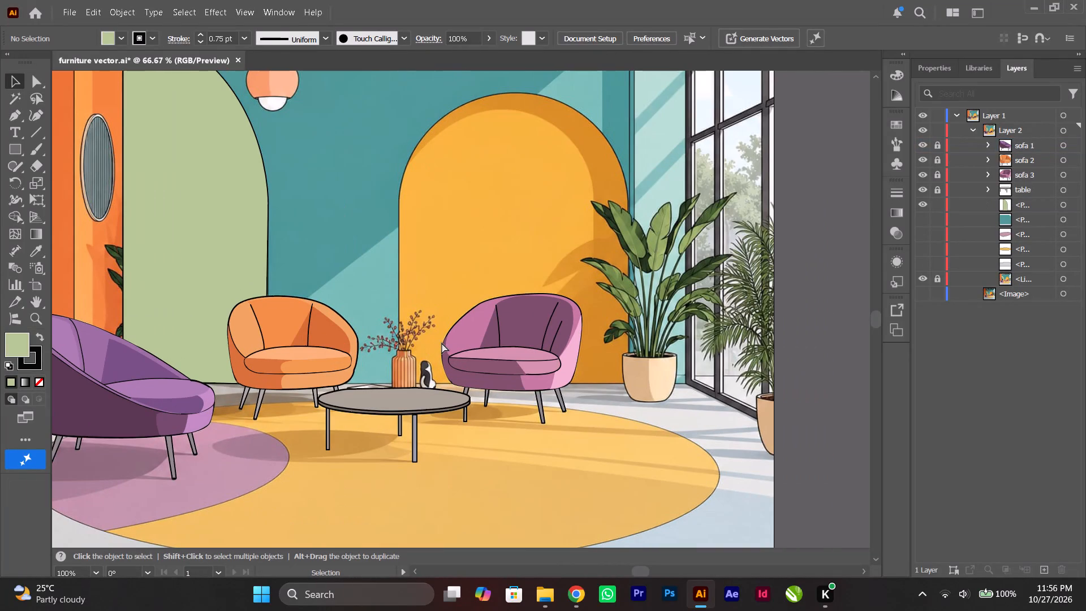
ctrl+scroll(442, 343, down, 2)
scroll(442, 343, up, 3)
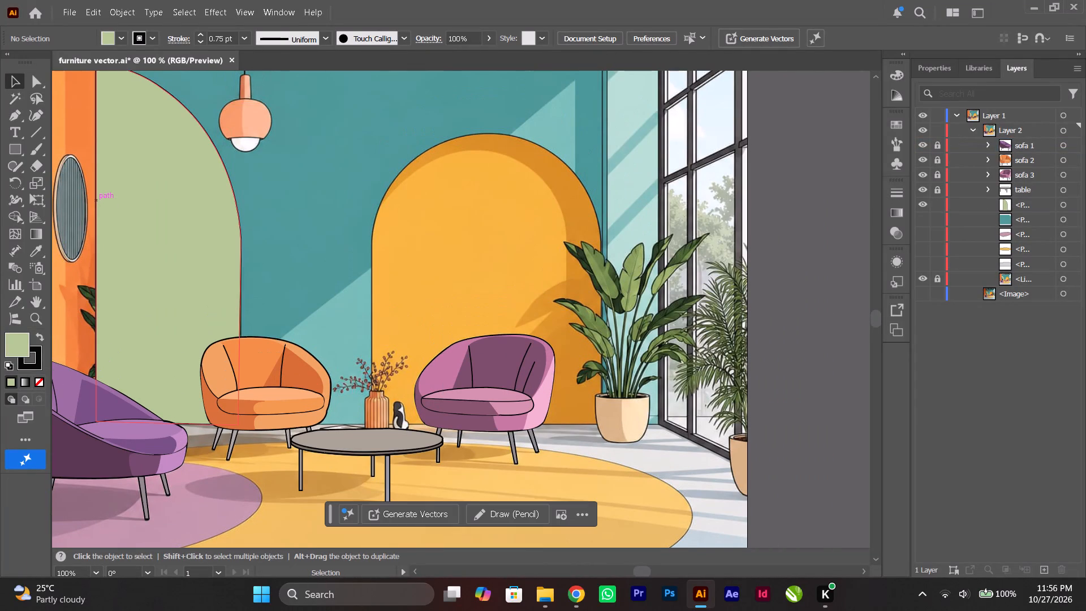
click(18, 116)
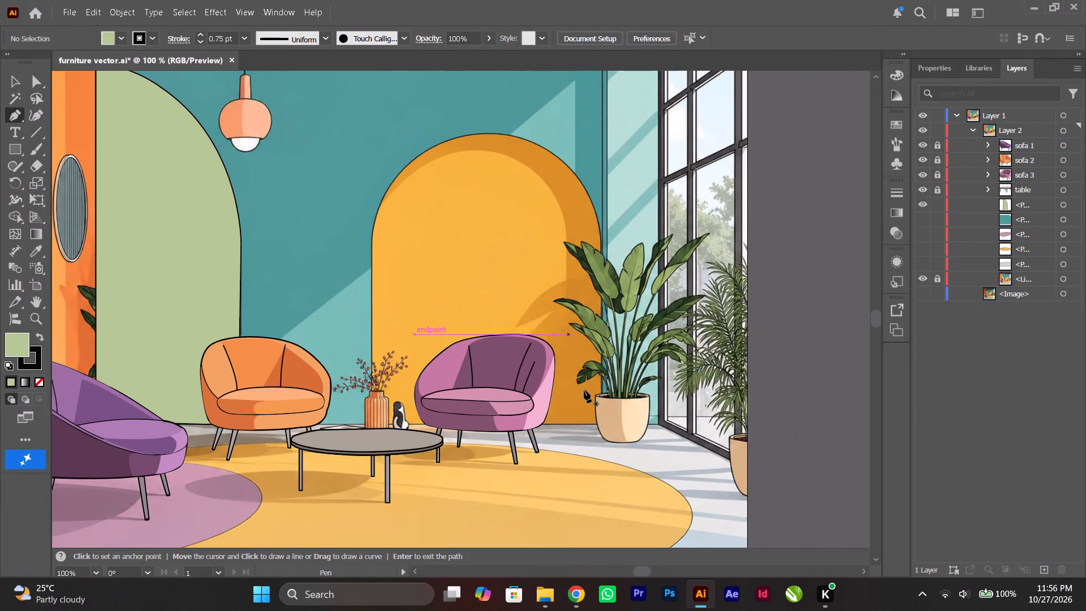
alt+scroll(385, 421, up, 5)
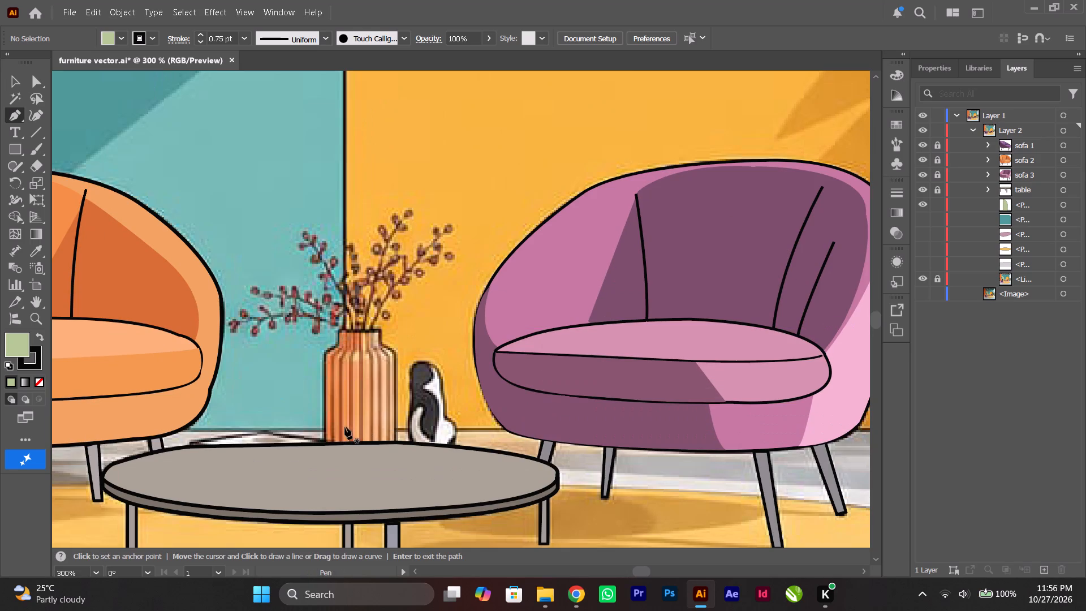
click(347, 431)
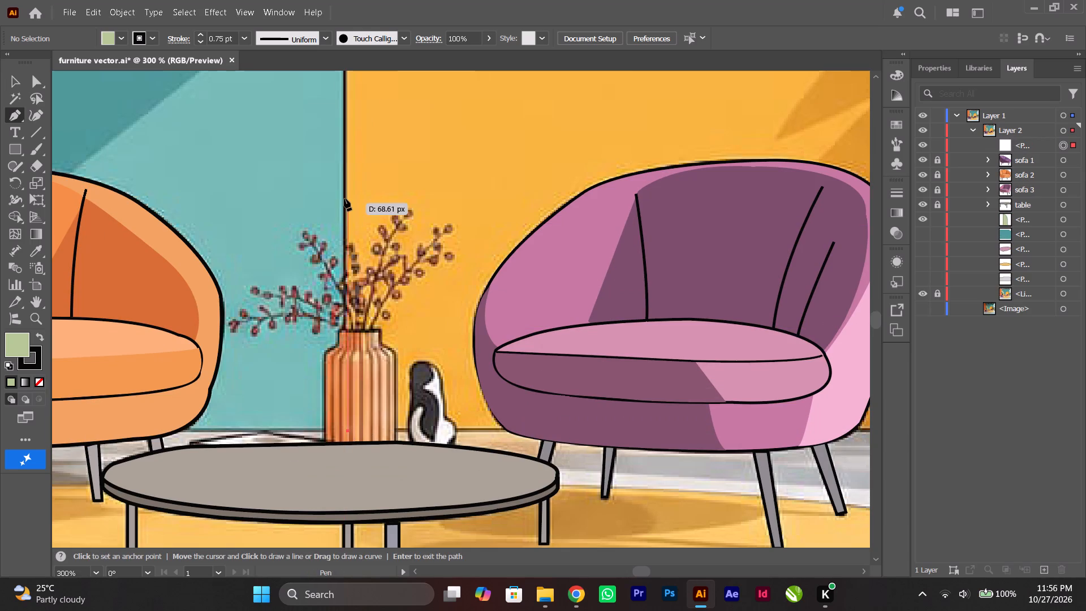
scroll(344, 186, up, 18)
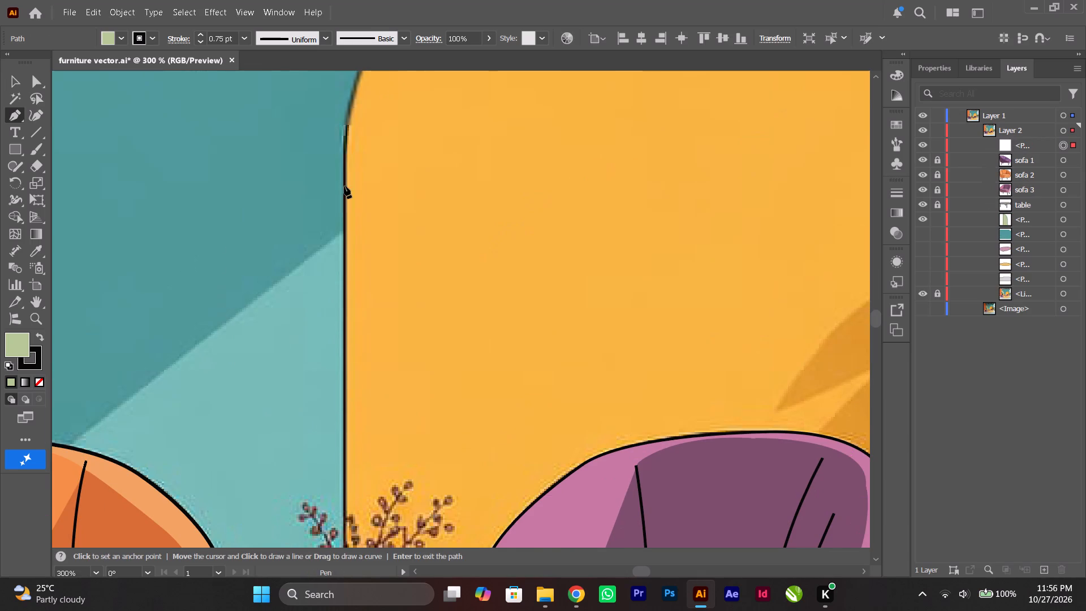
scroll(344, 186, up, 6)
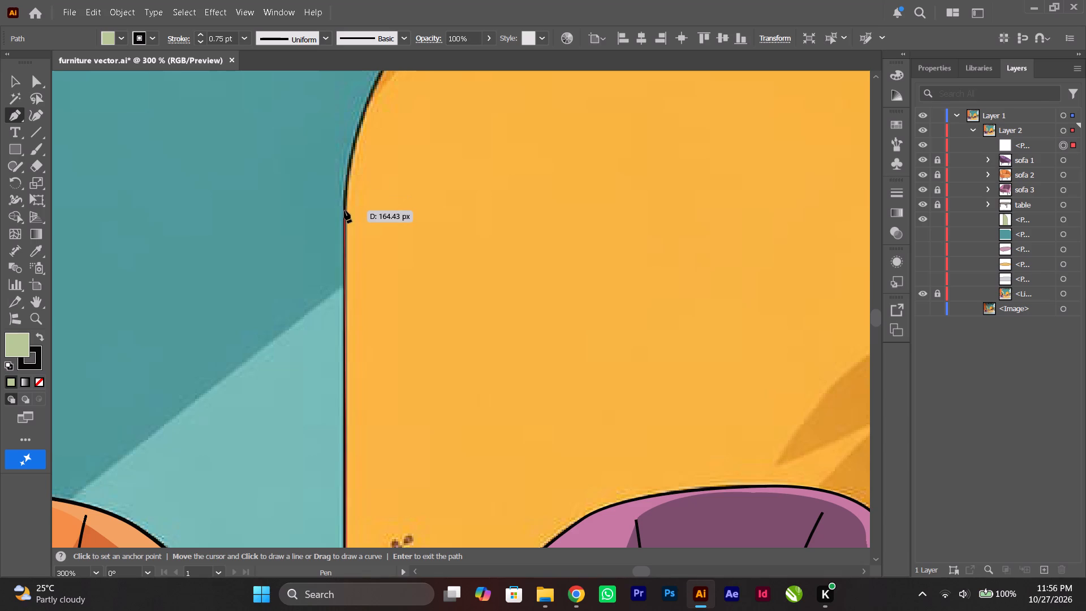
click(344, 210)
alt+scroll(344, 210, down, 2)
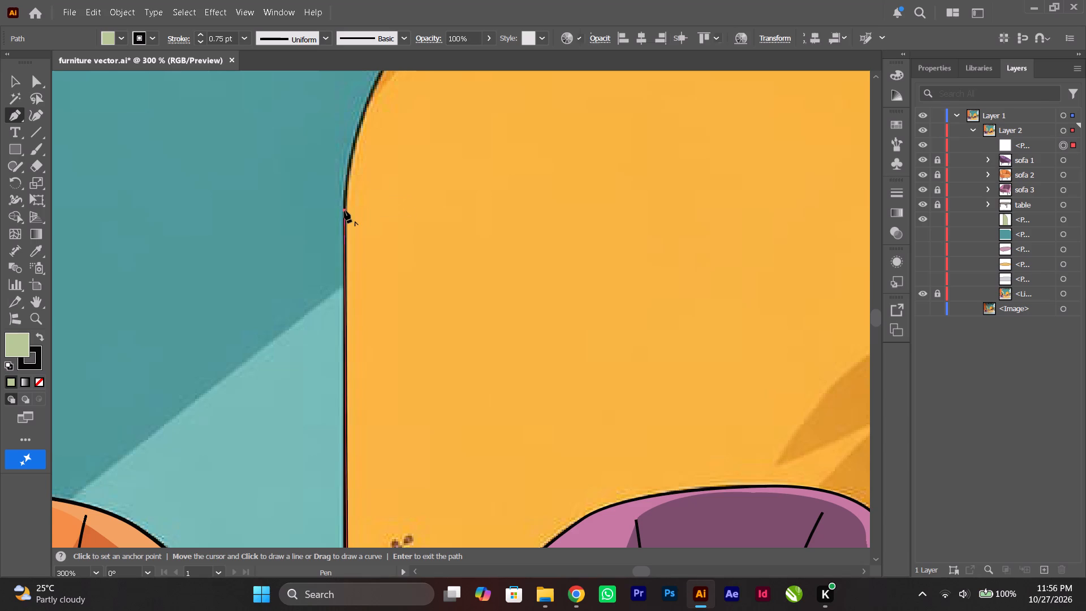
scroll(349, 210, up, 8)
ctrl+scroll(349, 210, down, 5)
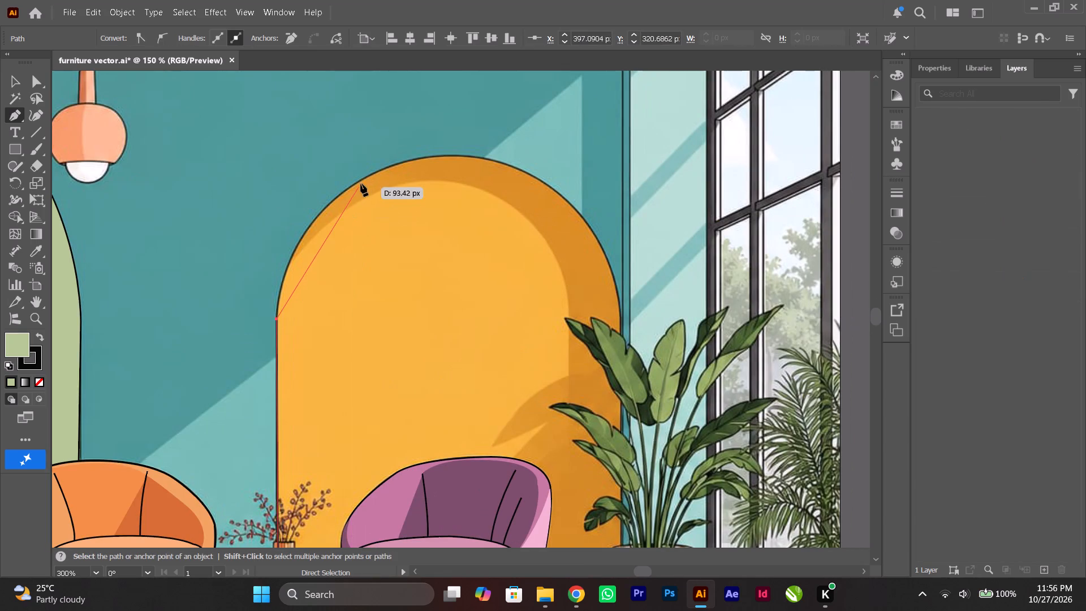
drag(403, 162, 523, 131)
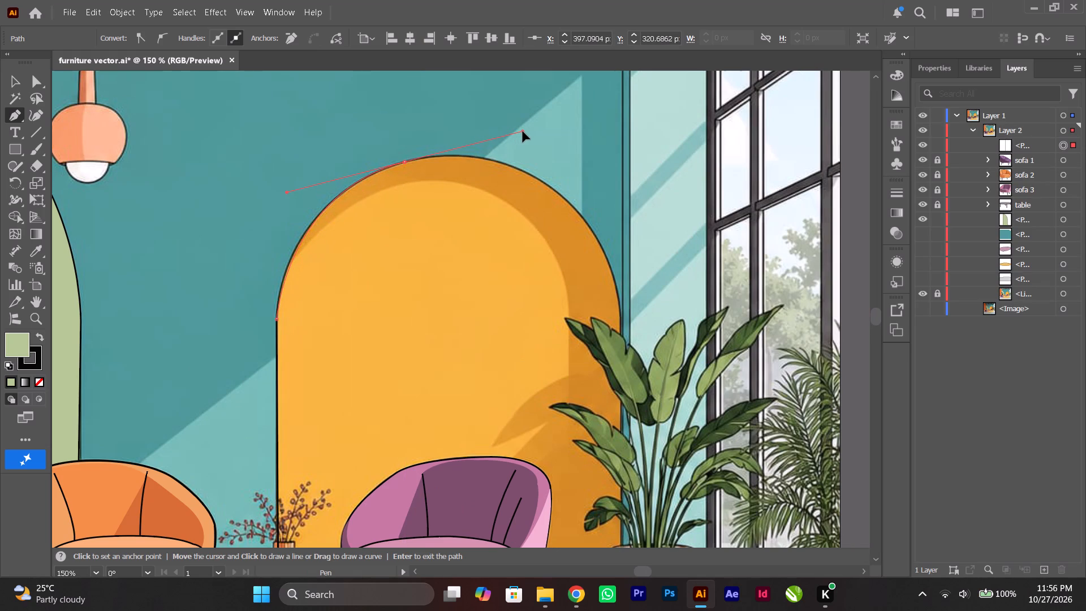
drag(523, 131, 538, 127)
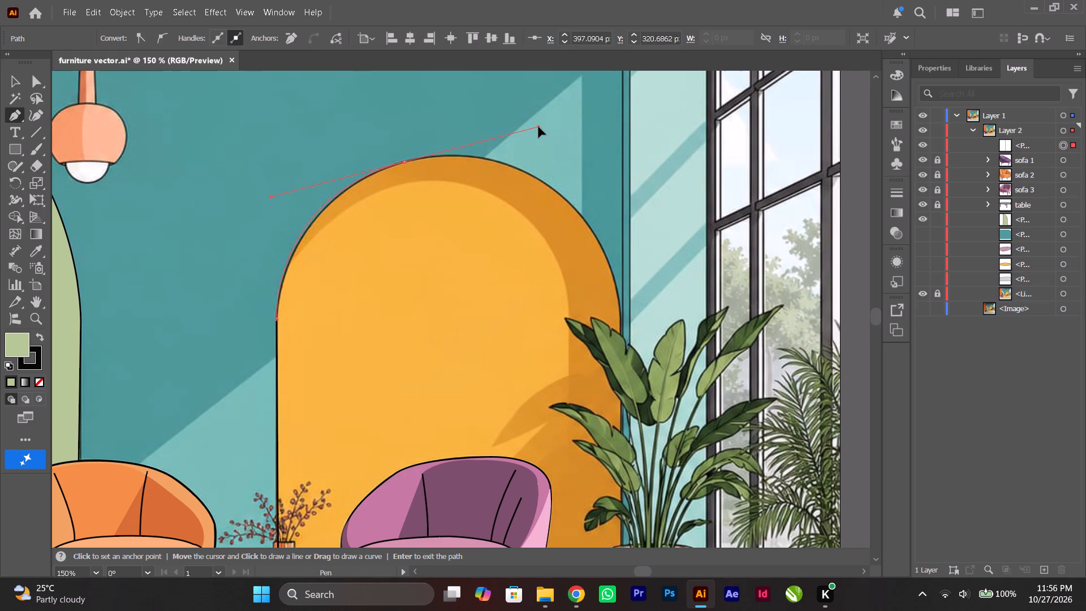
drag(538, 127, 529, 130)
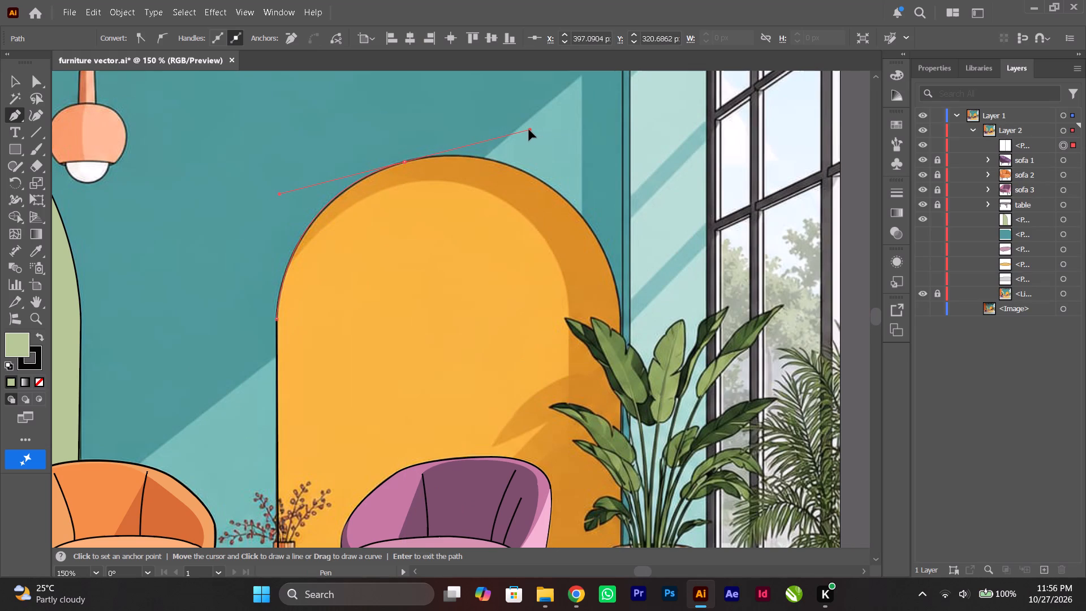
drag(529, 130, 528, 130)
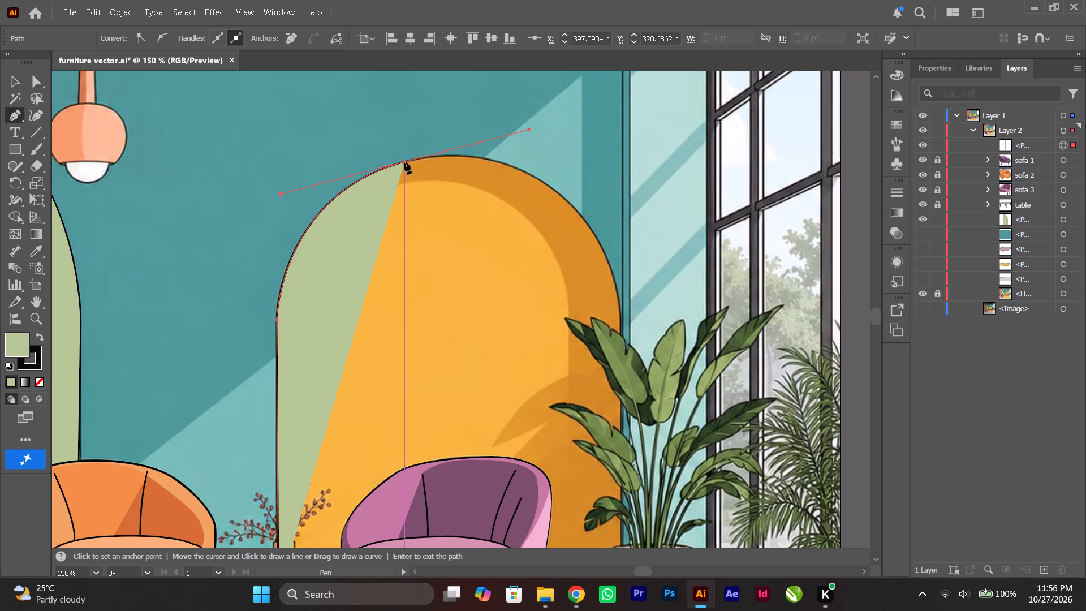
click(404, 161)
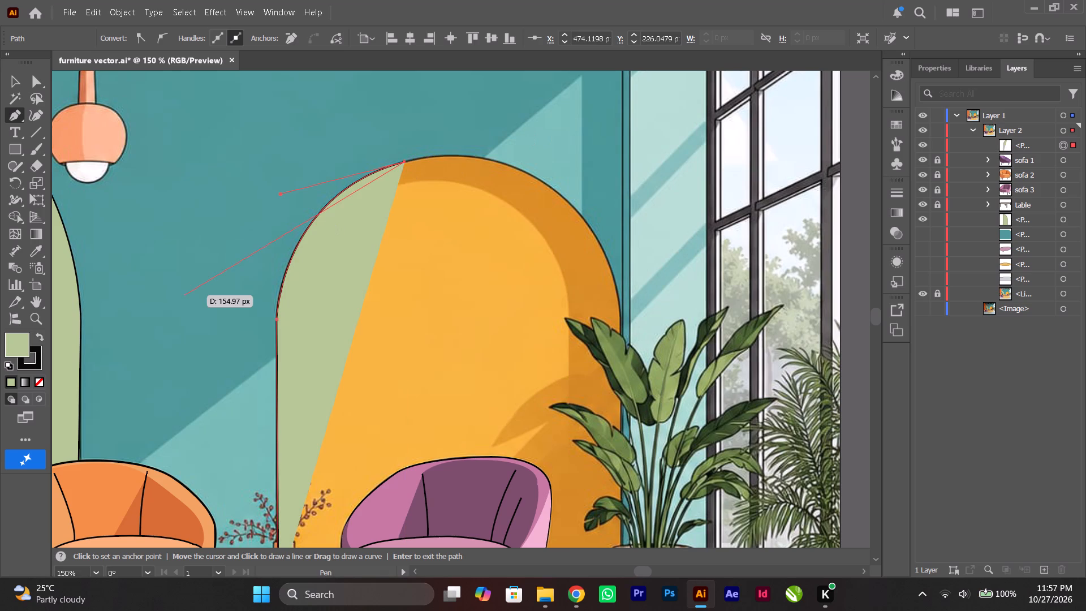
Remove the path's fill and trace the rest of the arch over the crown, down behind the plant and along the floor, closing the path.
click(41, 377)
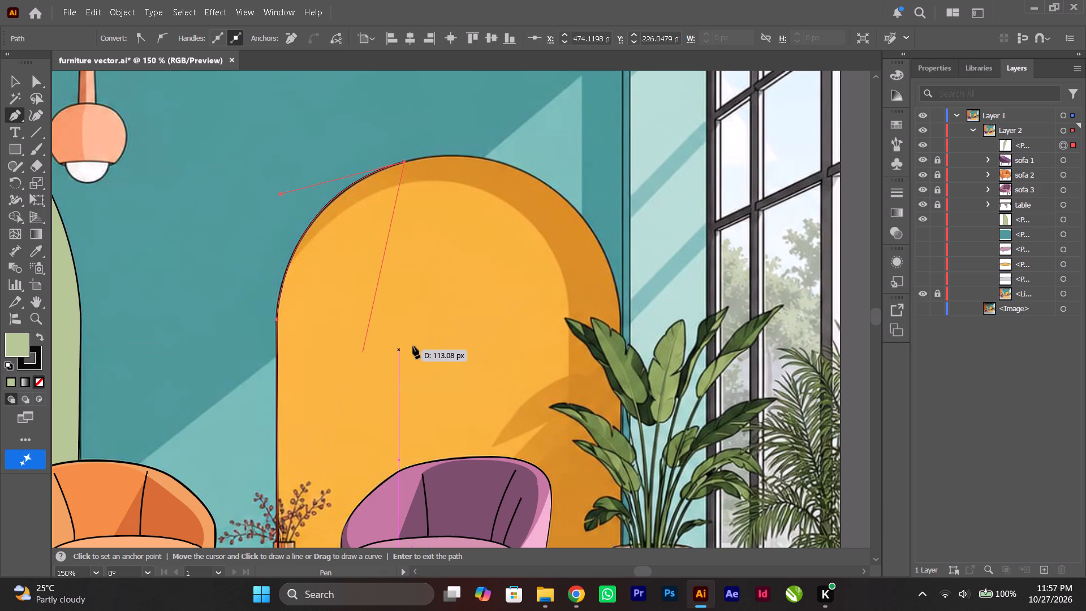
drag(606, 256, 609, 265)
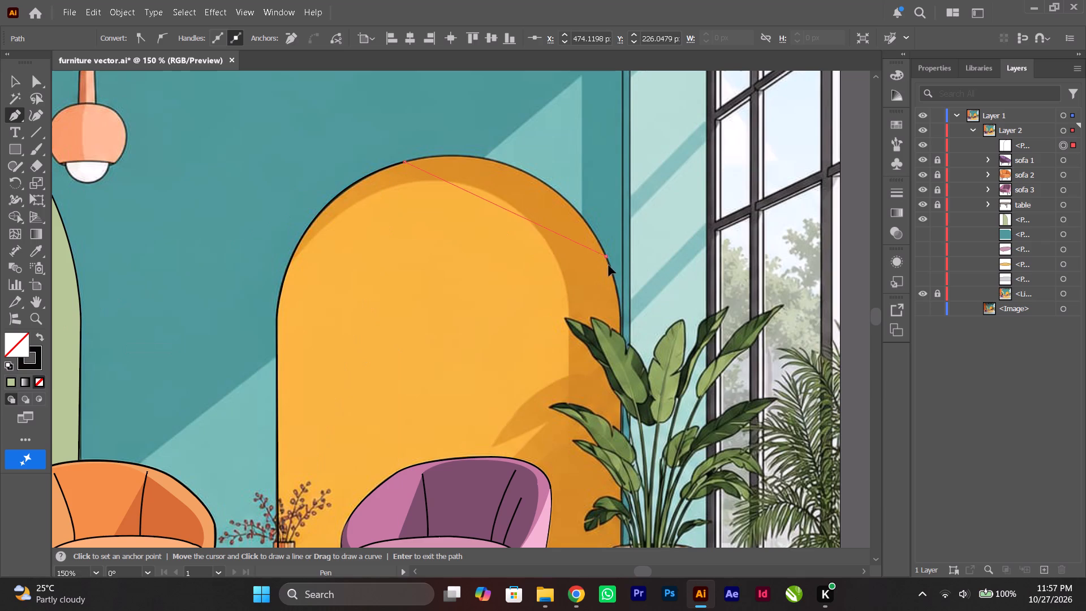
drag(609, 265, 678, 393)
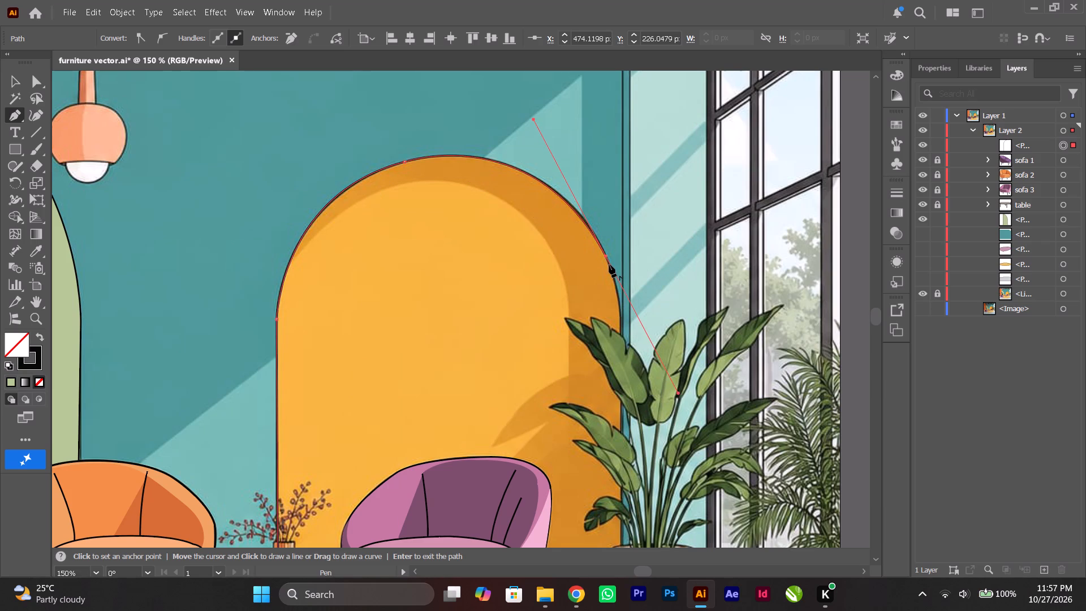
click(605, 257)
scroll(605, 257, down, 6)
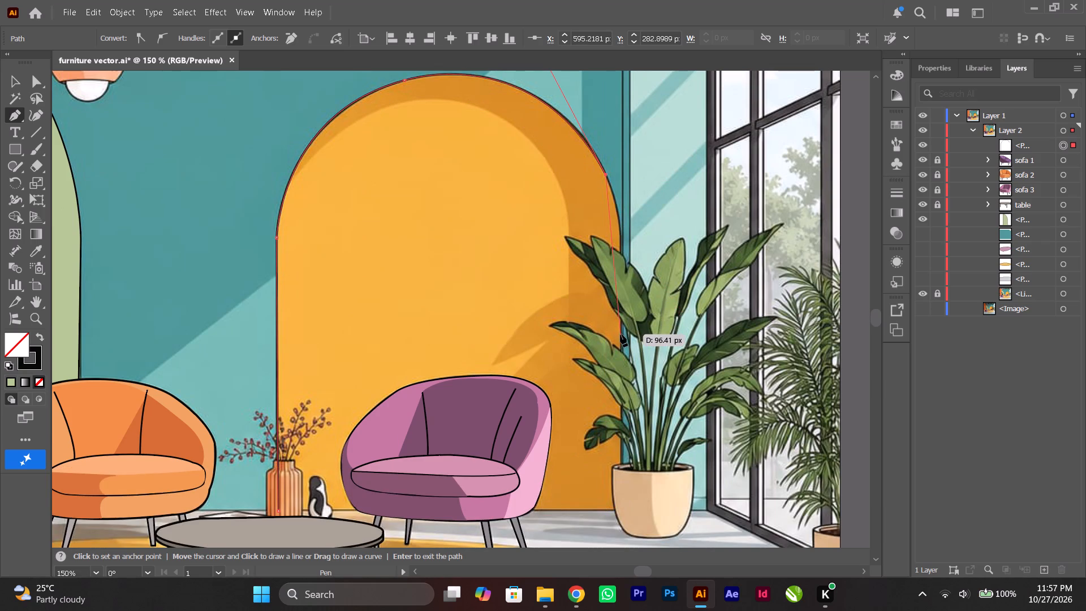
drag(620, 334, 611, 457)
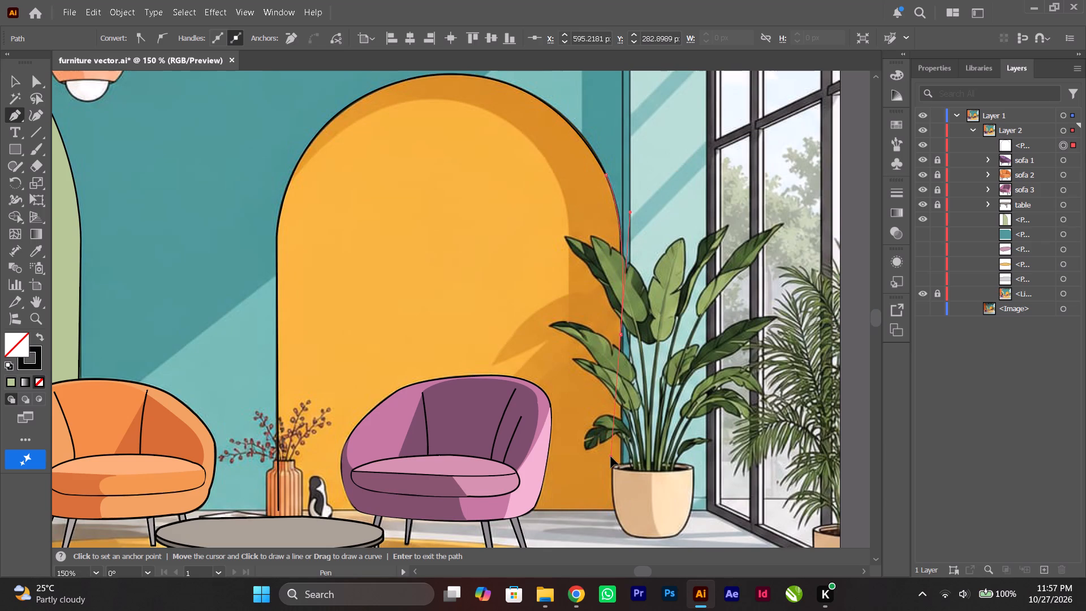
drag(611, 457, 611, 456)
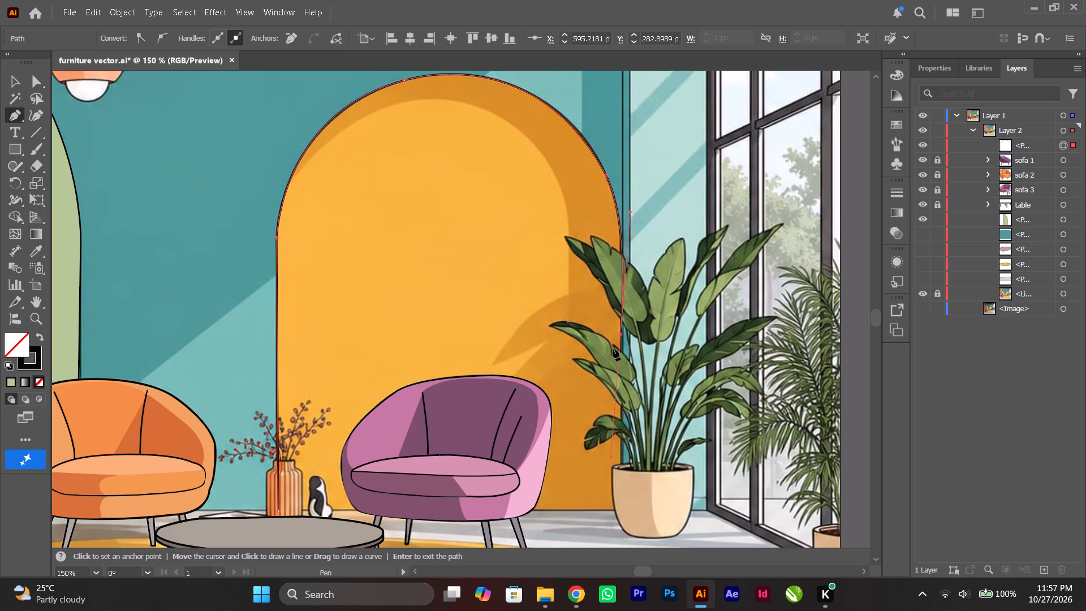
click(620, 334)
scroll(620, 334, down, 5)
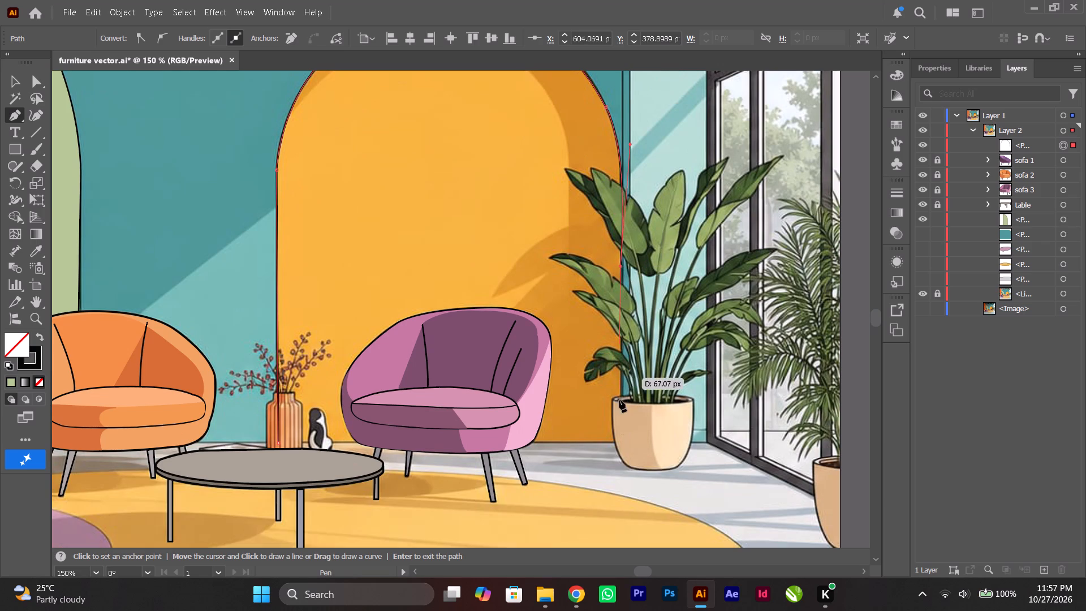
shift+click(618, 441)
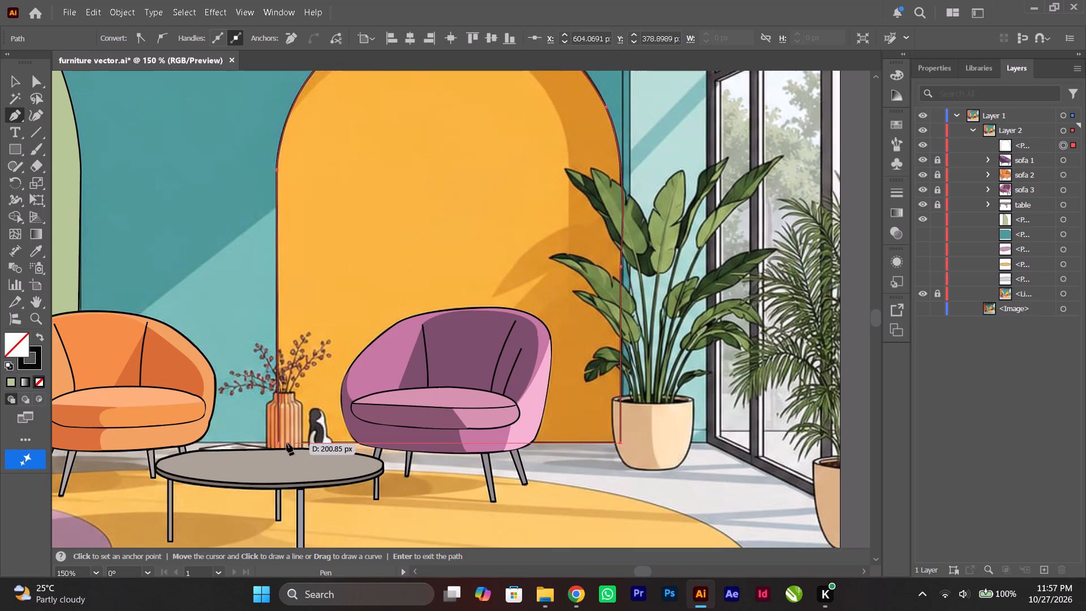
shift+click(280, 441)
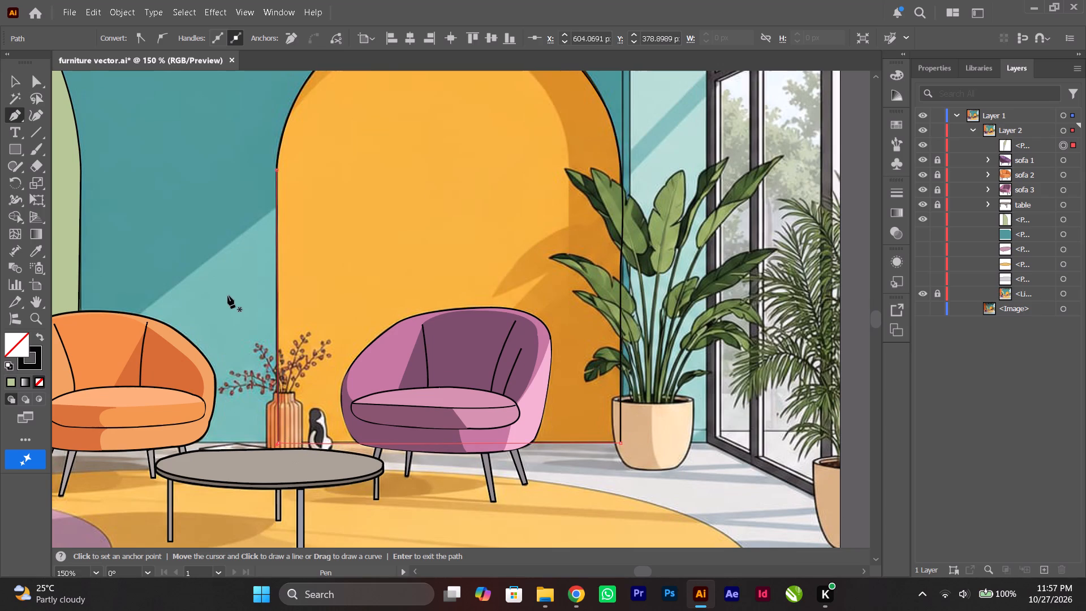
Fill the closed arch path with the yellow-orange sampled from the arch in the reference image.
click(34, 251)
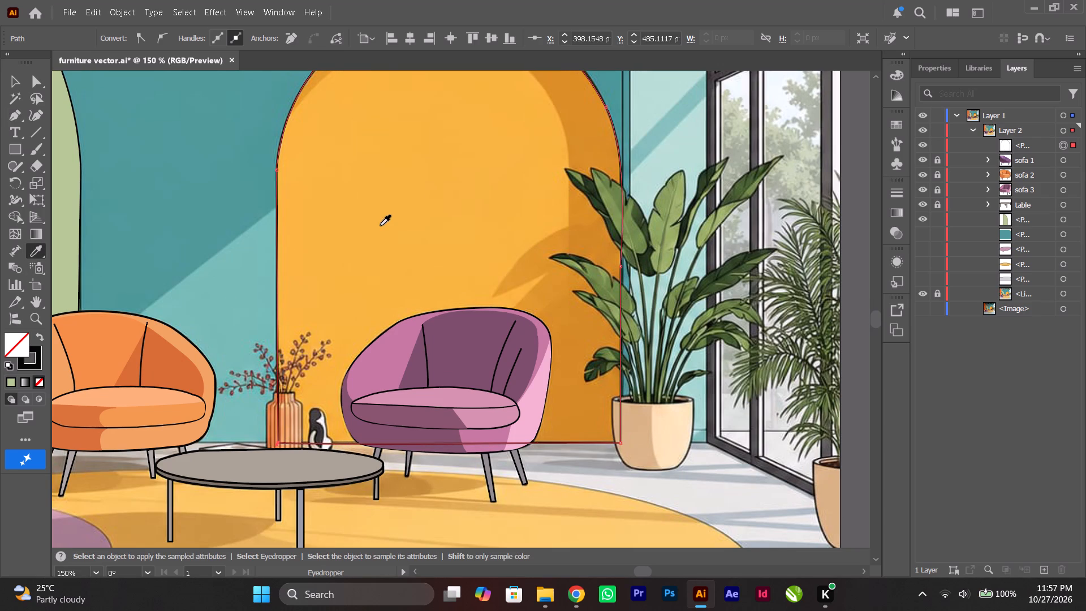
click(380, 225)
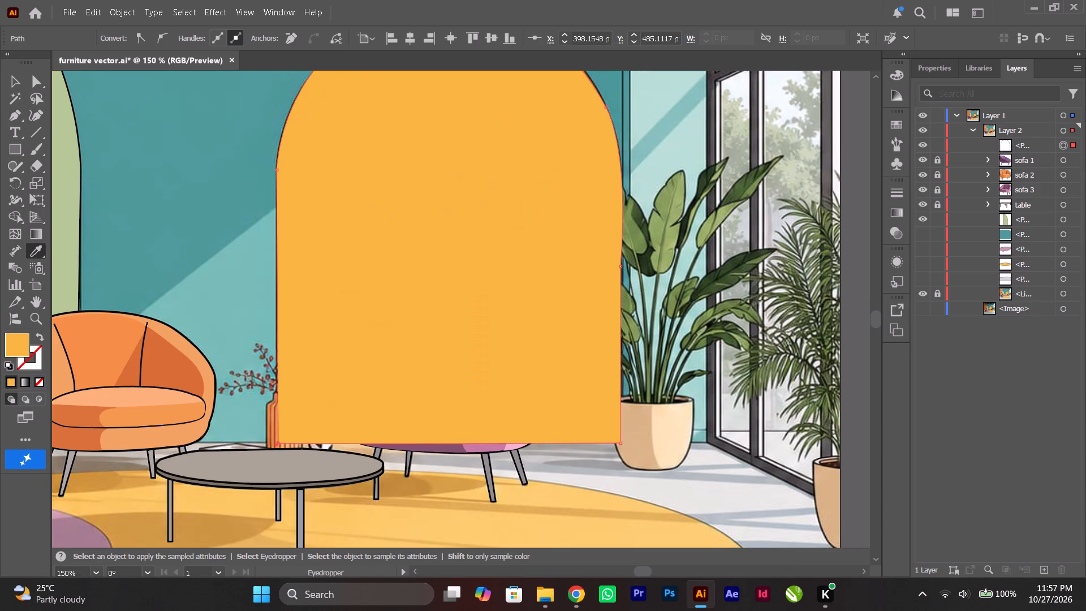
click(9, 83)
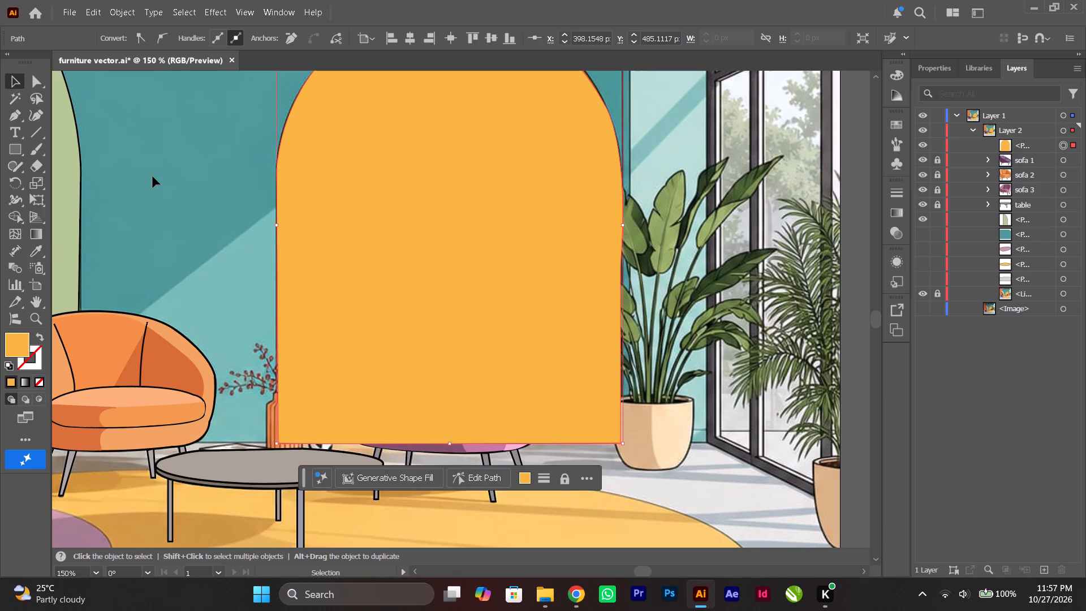
click(153, 177)
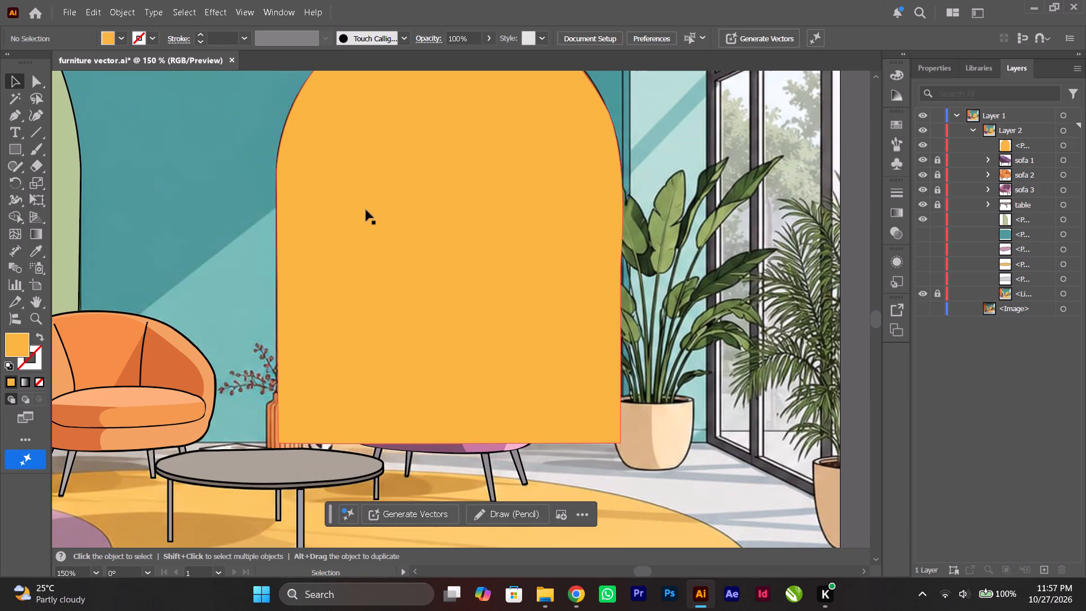
Give the yellow arch a black stroke of 0.75 pt.
click(366, 209)
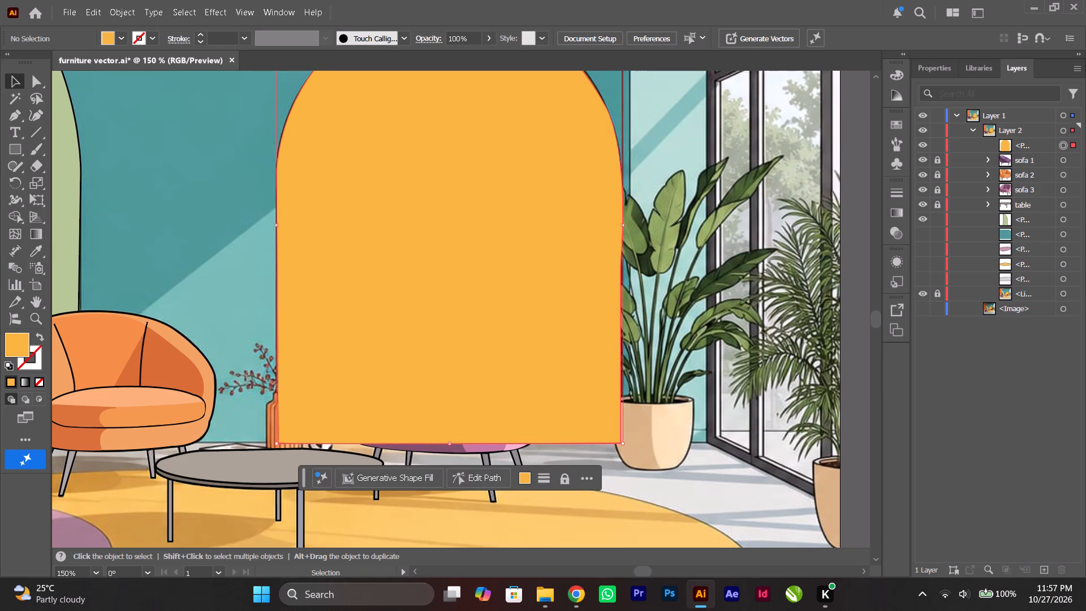
click(152, 38)
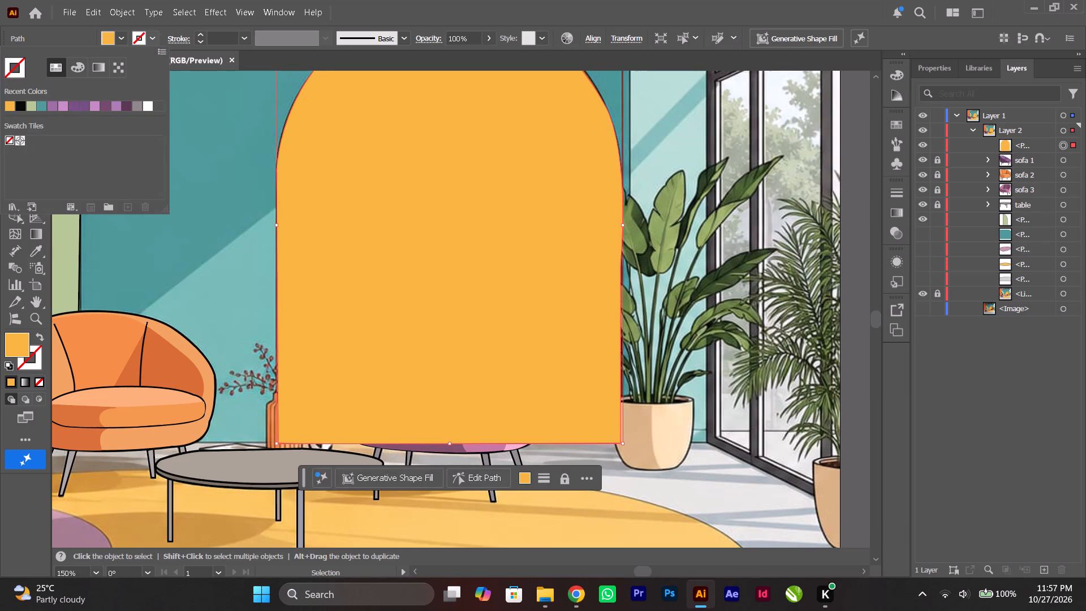
click(20, 107)
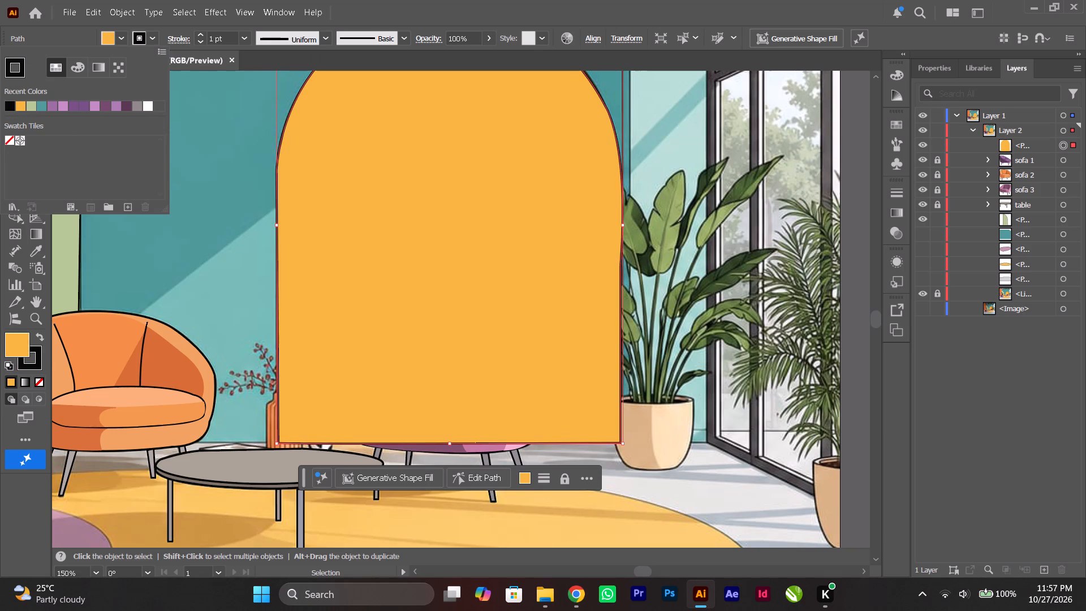
click(223, 96)
click(201, 41)
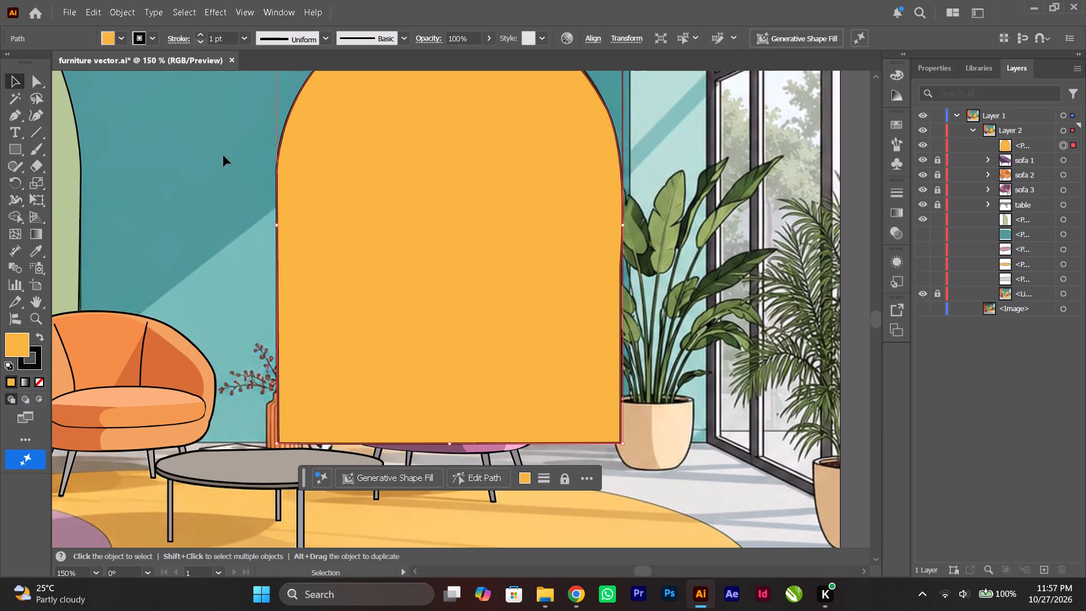
click(226, 177)
Move the yellow arch path down the stacking order, placing it below the table group and directly above the green arch path.
scroll(309, 245, up, 2)
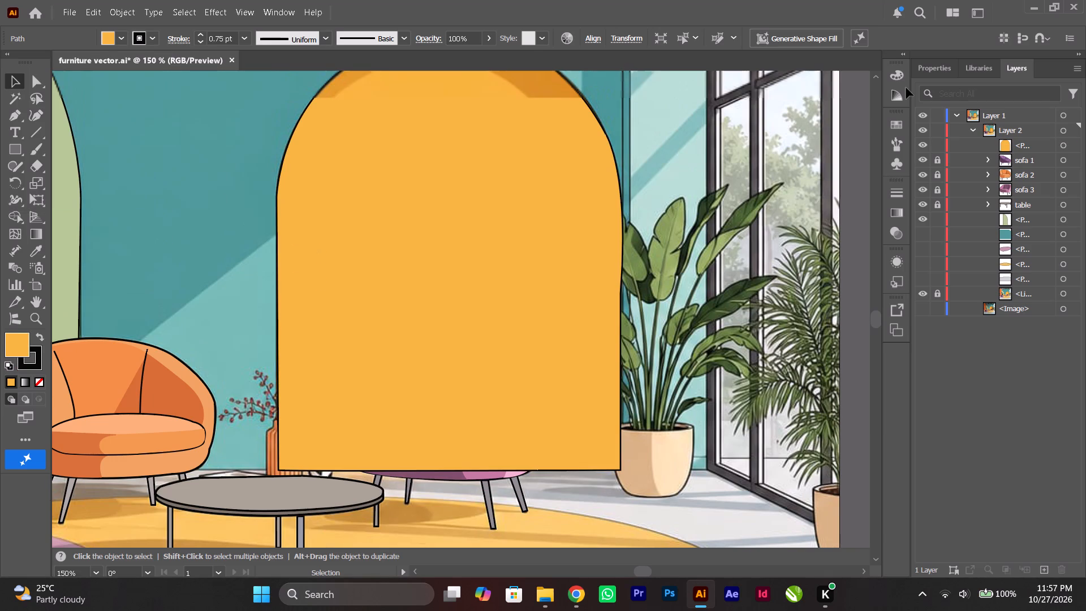
drag(1027, 144, 1024, 194)
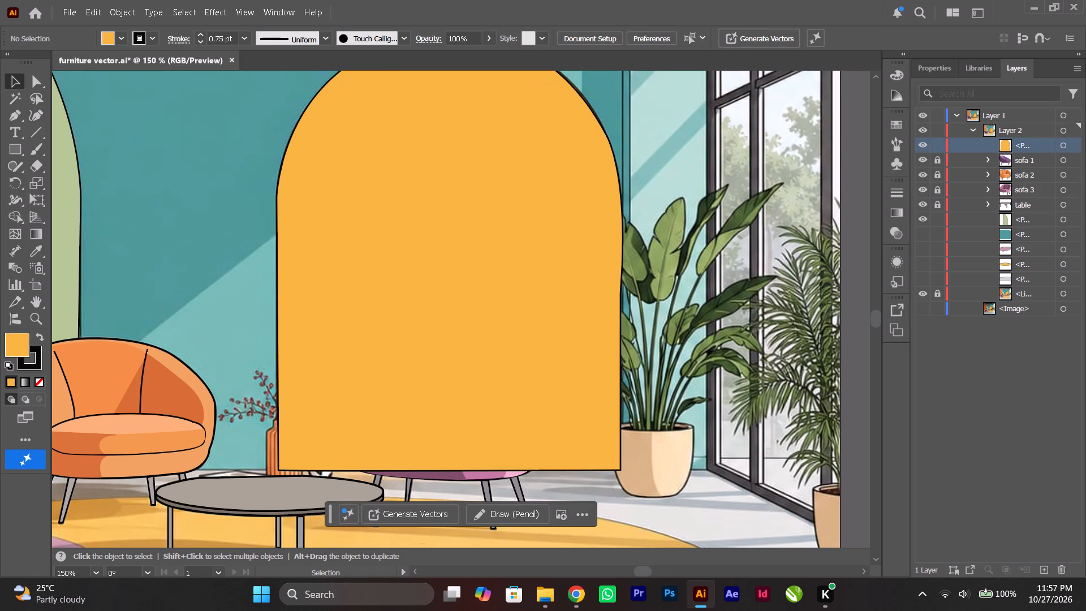
drag(1024, 194, 1024, 212)
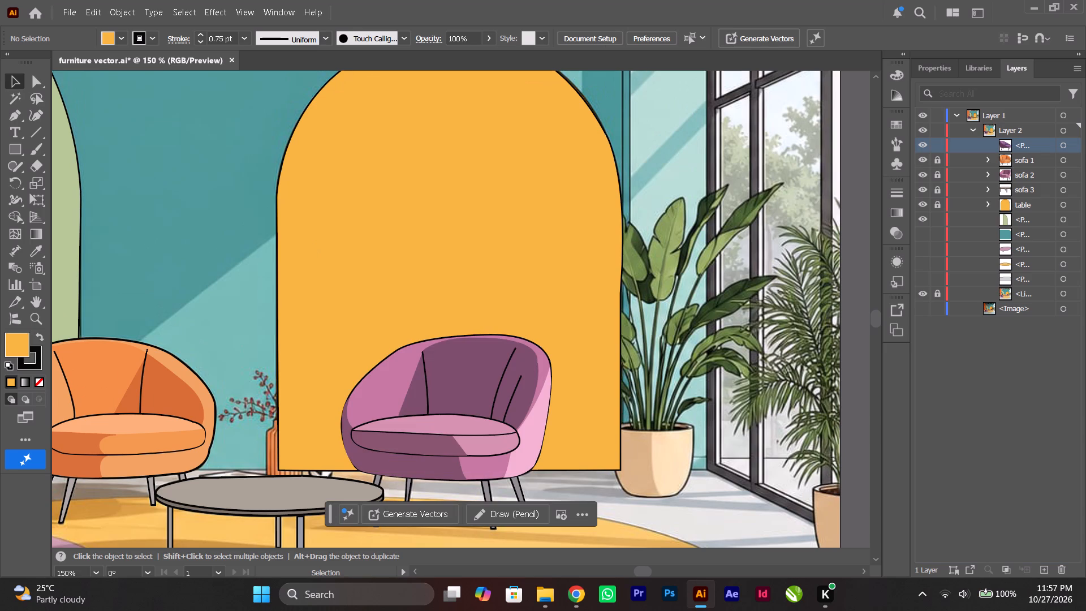
click(718, 410)
alt+scroll(718, 410, down, 3)
ctrl+scroll(680, 380, down, 3)
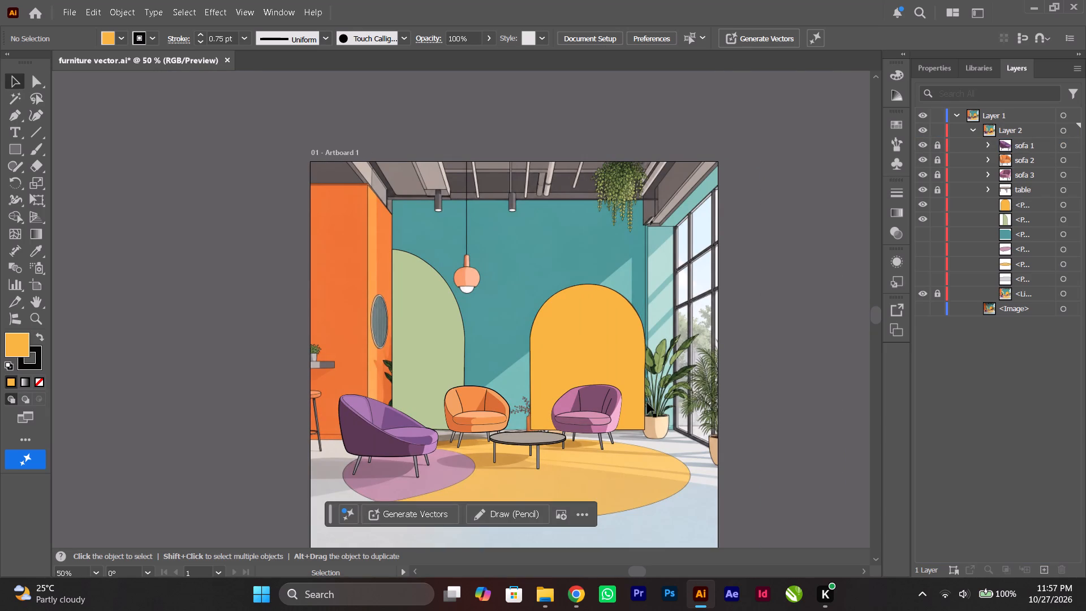
Trace the light patch on the teal wall as a closed Pen path, running diagonally behind the yellow arch to the orange sofa and along the floor.
alt+scroll(633, 396, up, 2)
ctrl+scroll(633, 396, up, 5)
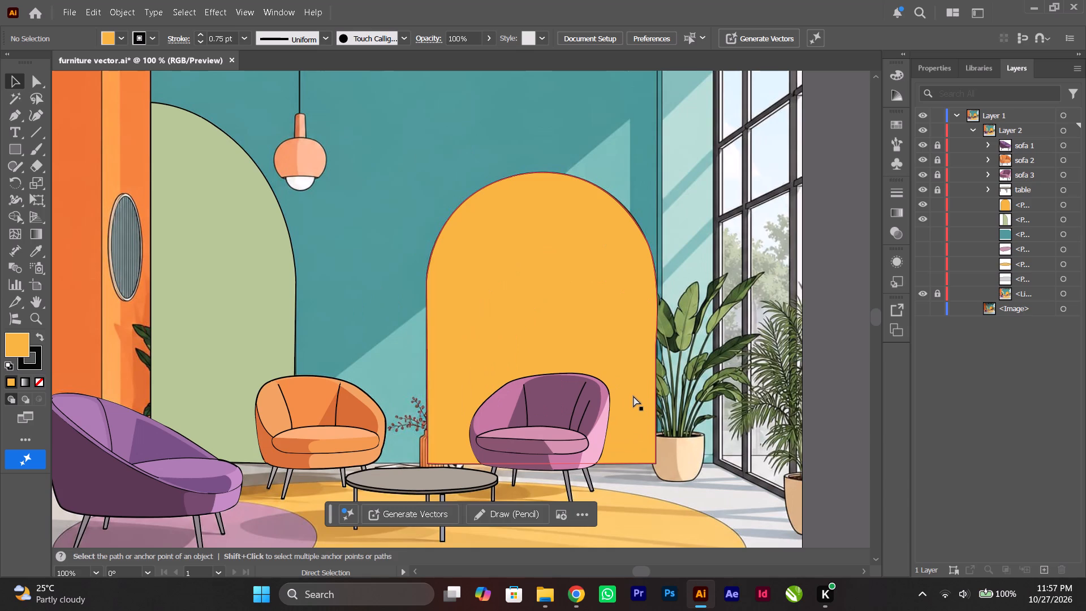
ctrl+scroll(692, 205, down, 2)
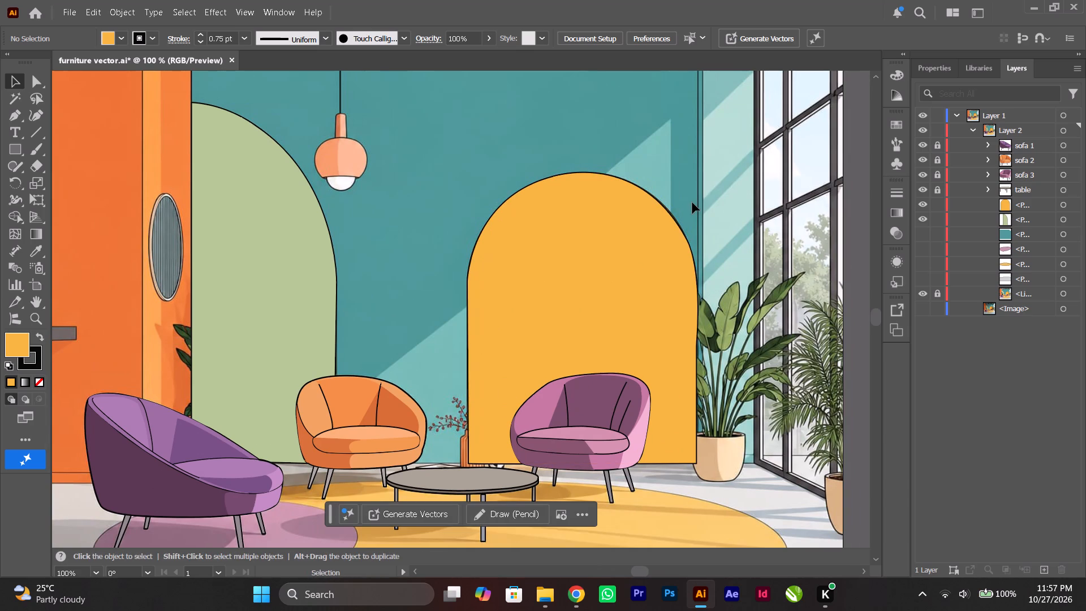
click(16, 117)
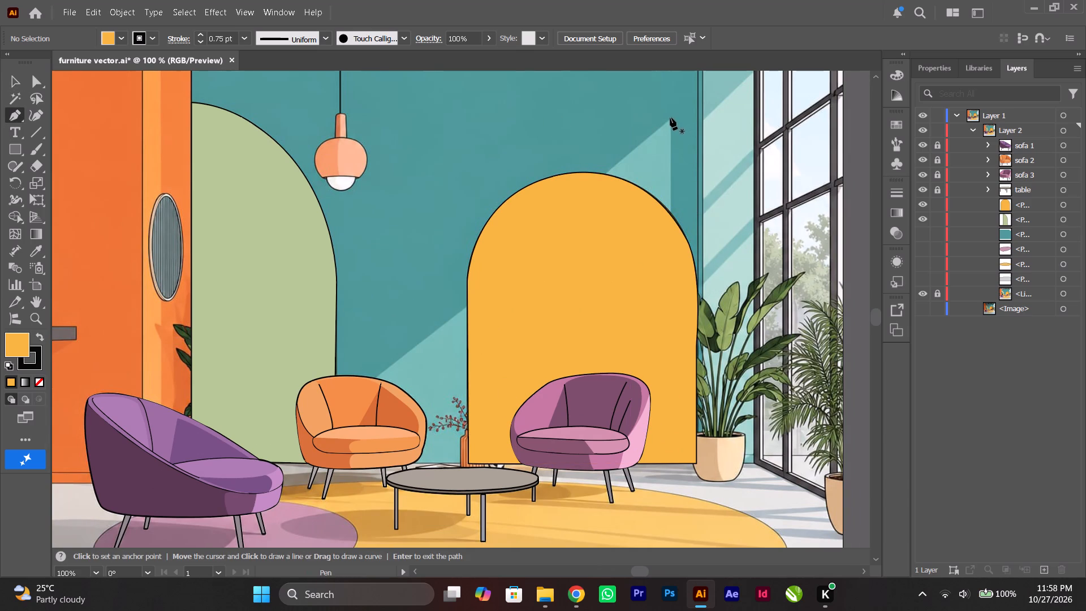
click(670, 118)
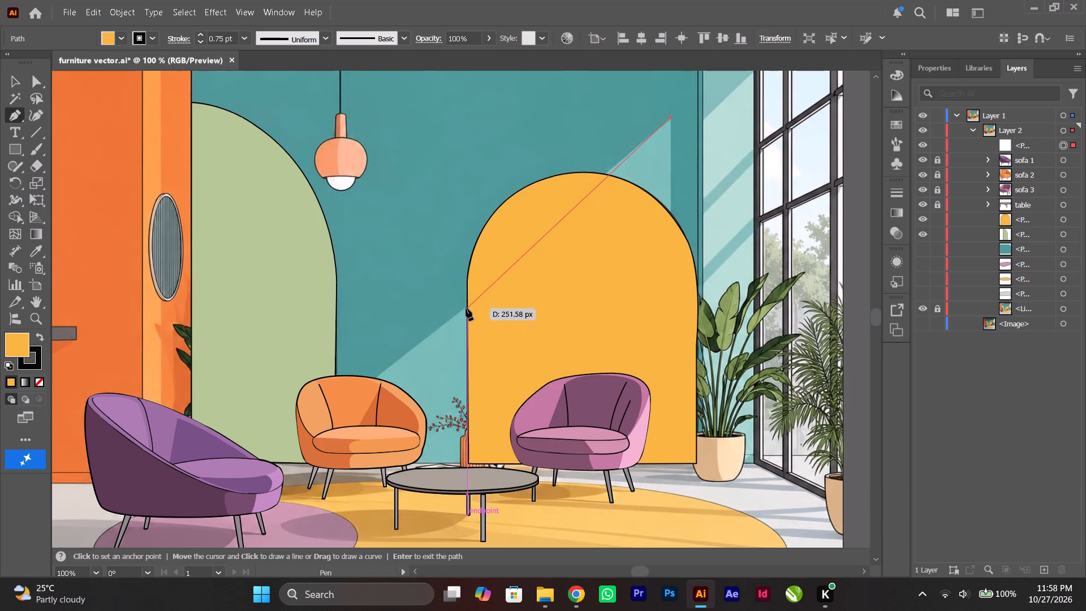
click(606, 175)
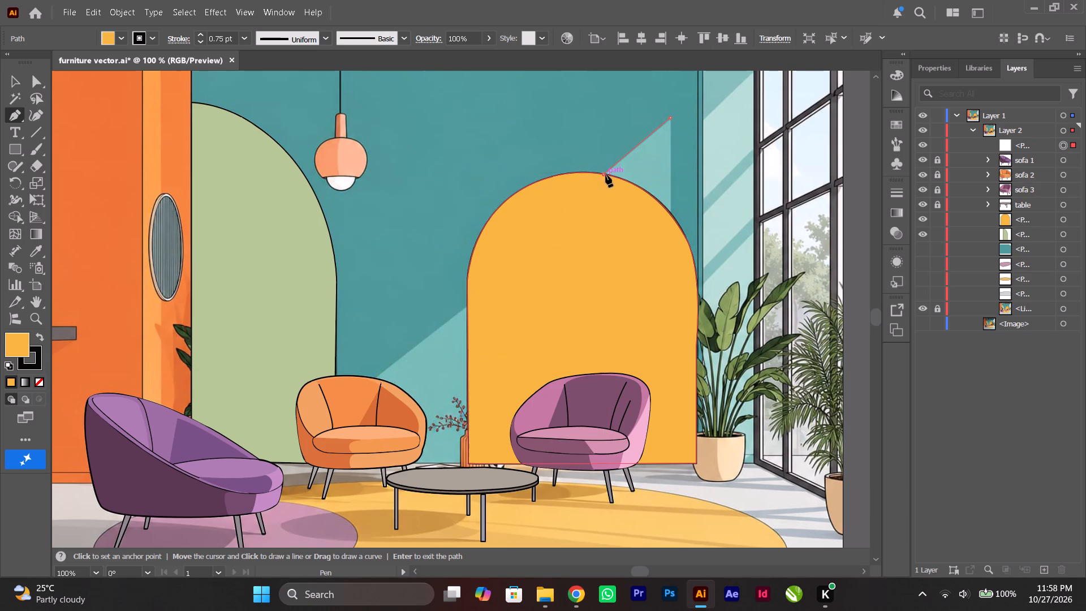
click(468, 307)
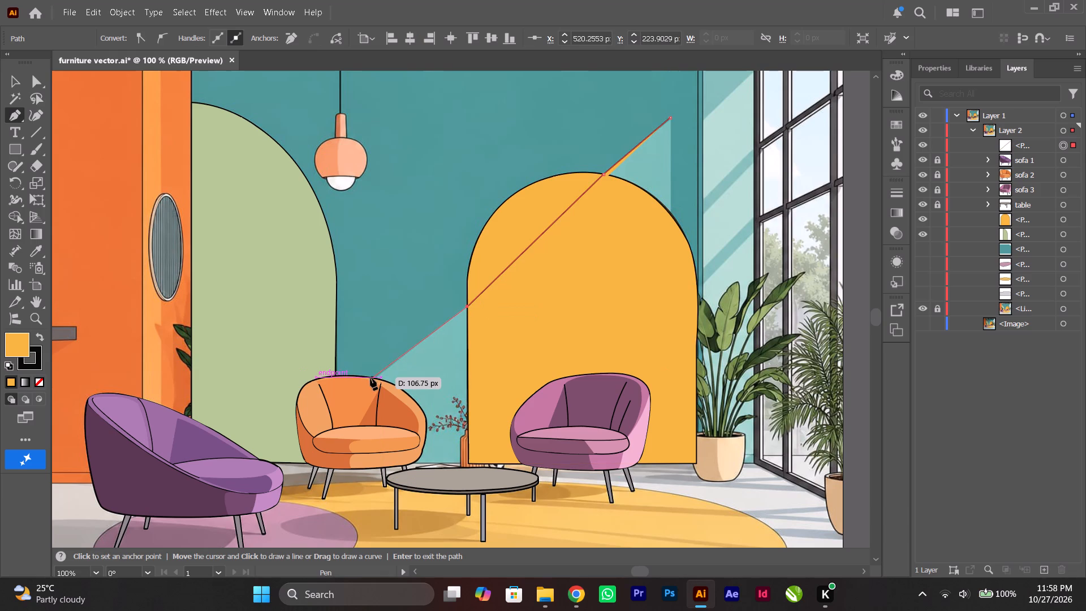
click(370, 379)
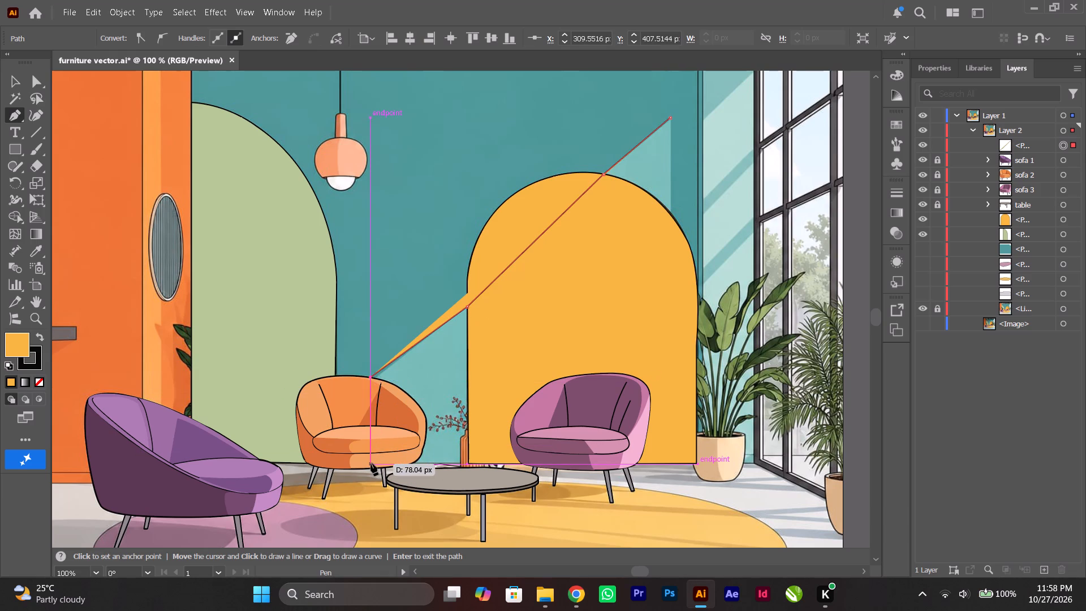
click(371, 463)
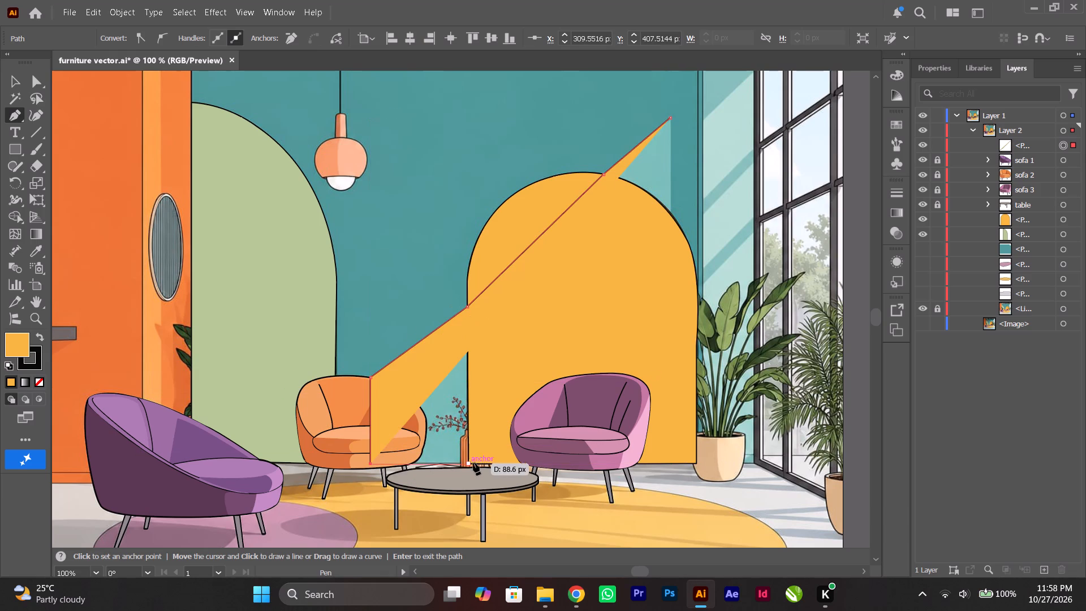
shift+click(669, 461)
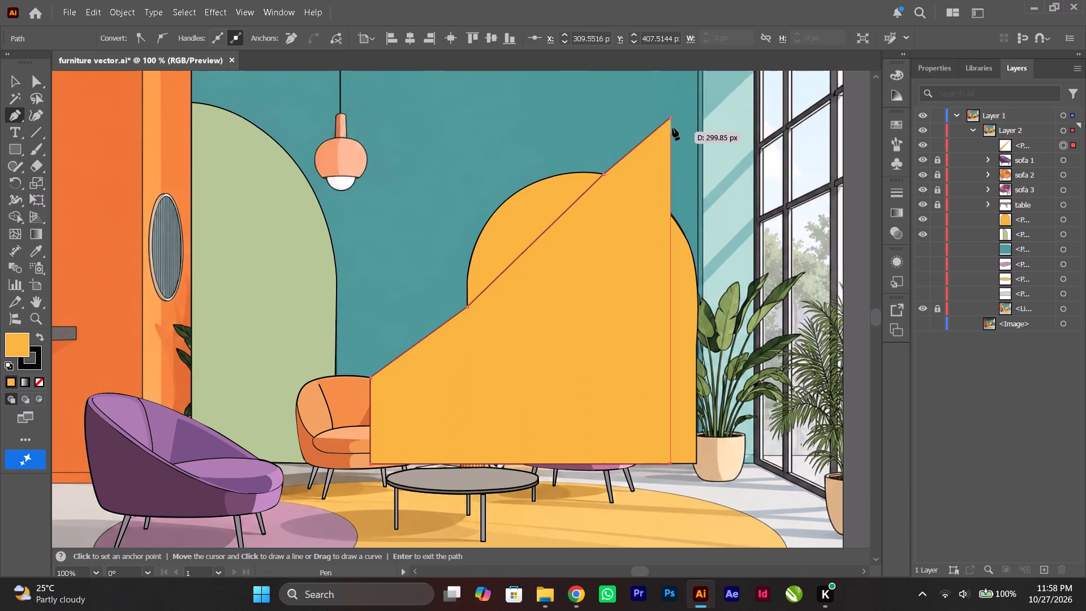
shift+click(670, 118)
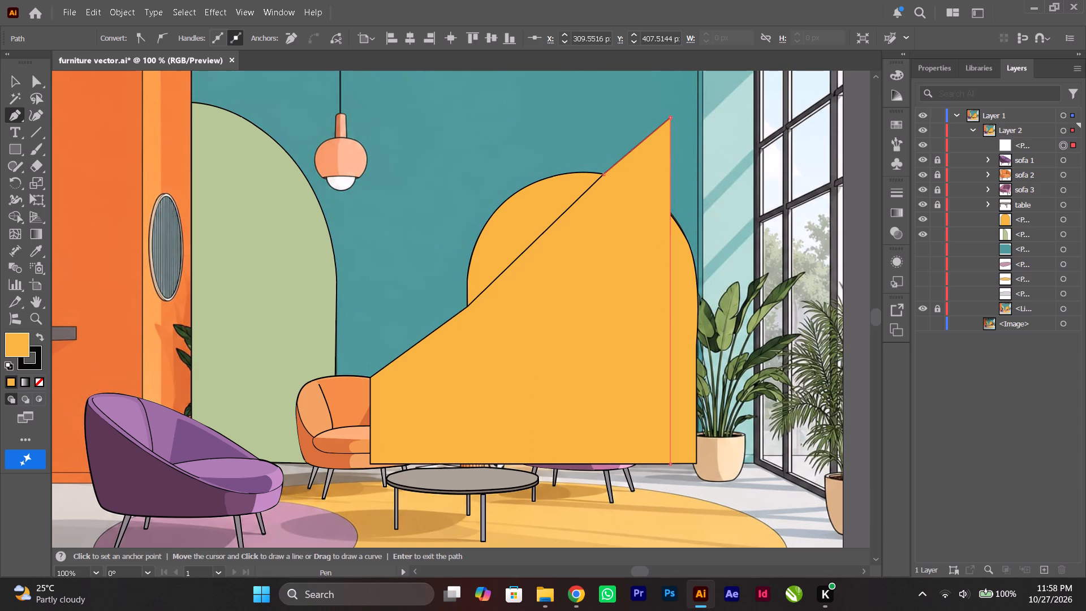
Clear the wall patch's fill and recolour the path with the light teal sampled from the sunlit wall in the reference image.
click(38, 381)
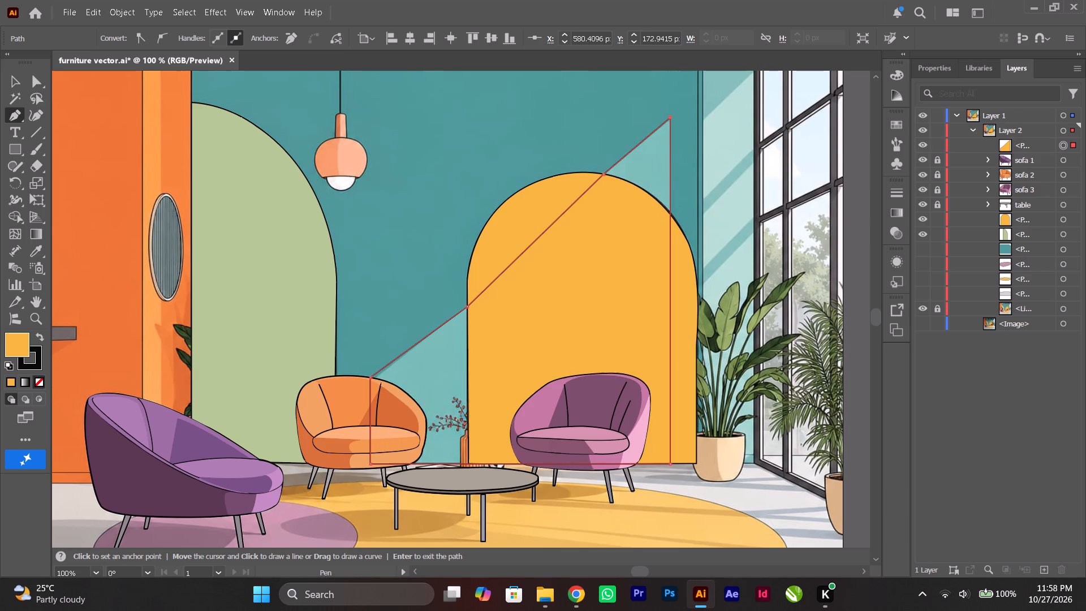
click(35, 252)
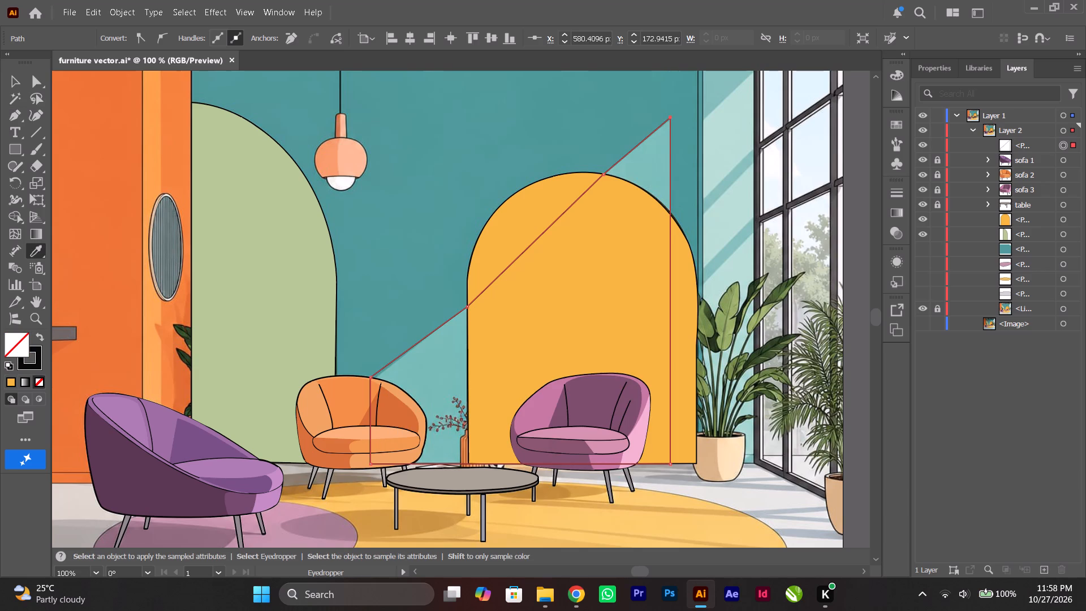
click(645, 170)
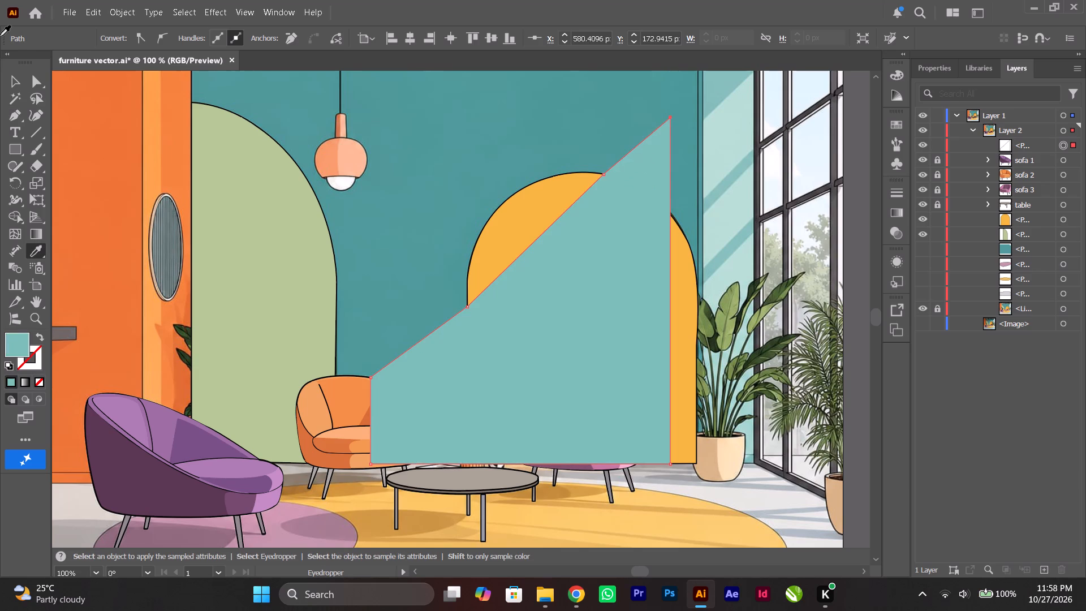
Move the light teal patch down the stacking order, placing it between the yellow arch and green arch paths.
click(16, 80)
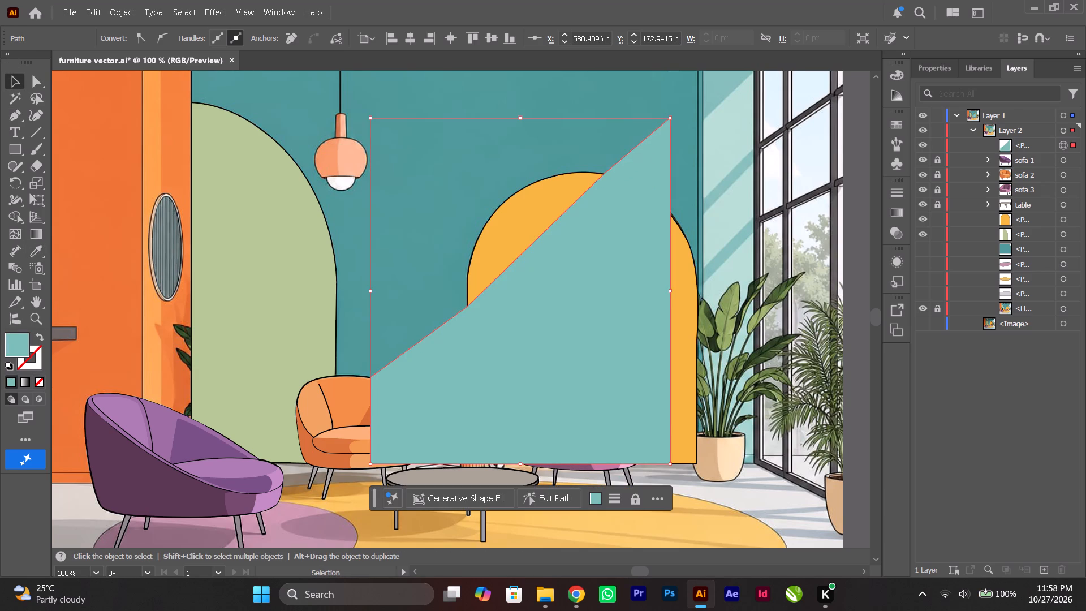
click(729, 221)
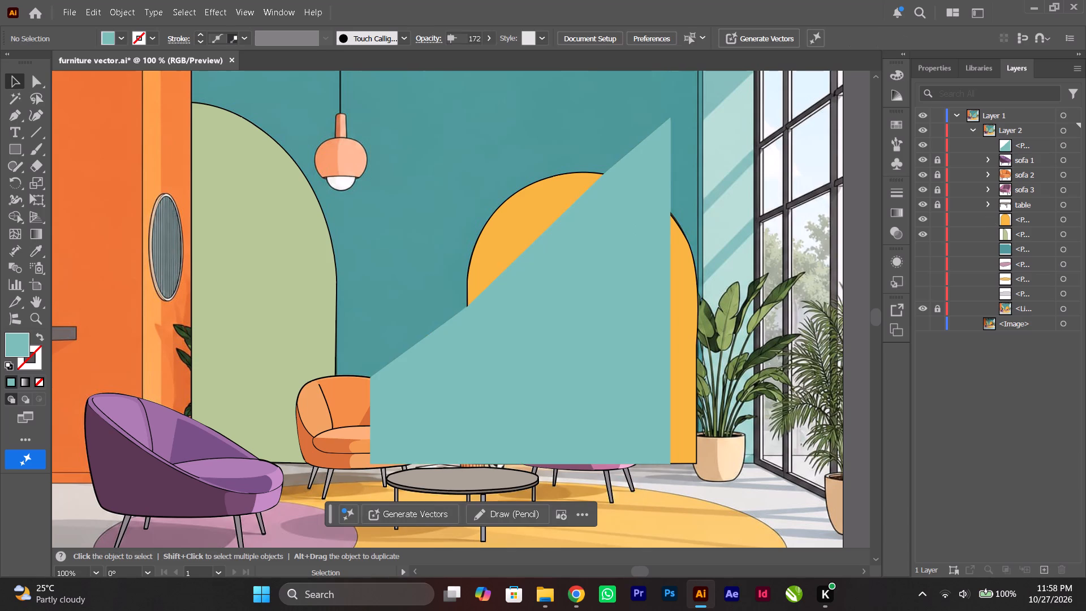
drag(1018, 143, 1016, 226)
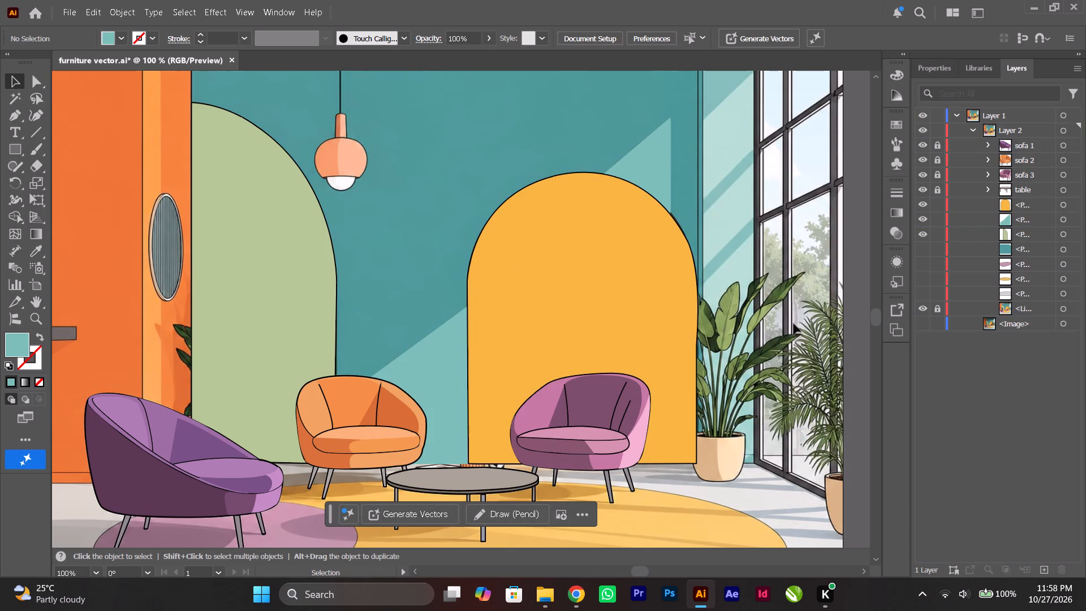
Hide the green arch path to expose the reference image beneath it.
ctrl+scroll(748, 484, down, 2)
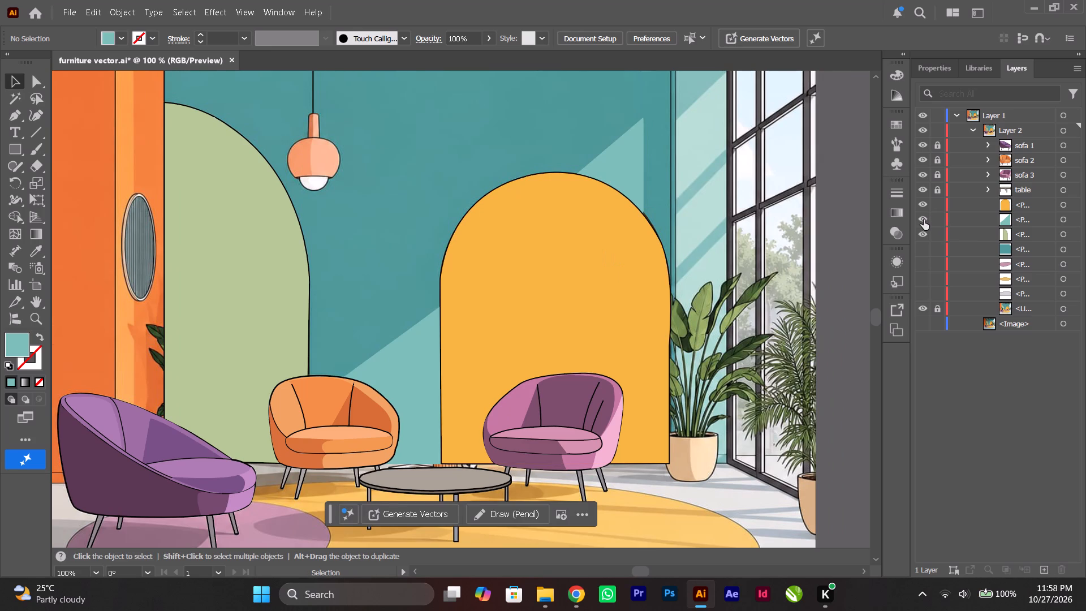
click(257, 304)
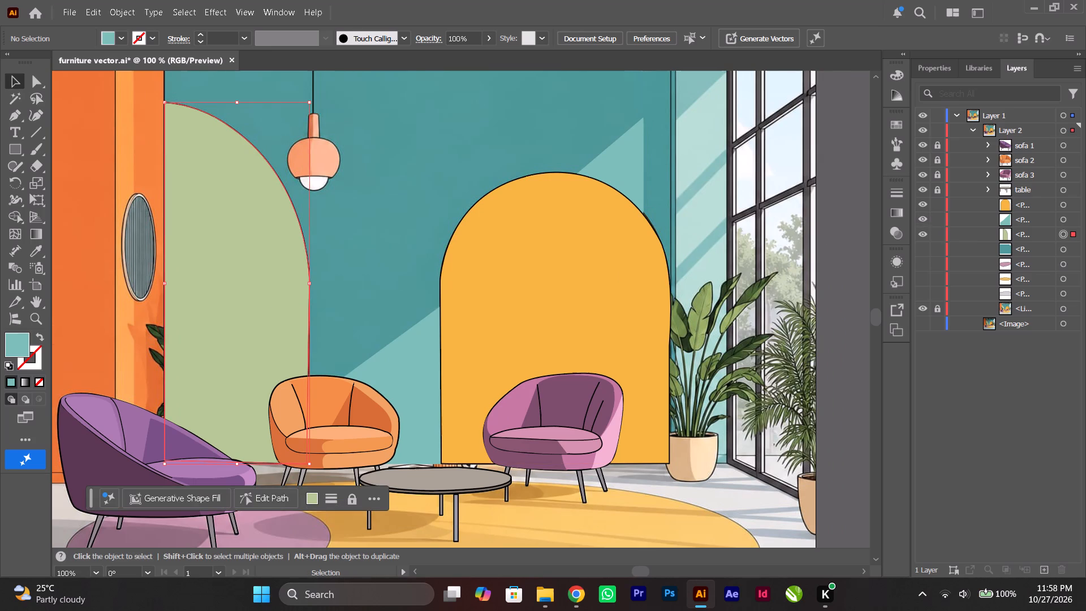
click(923, 234)
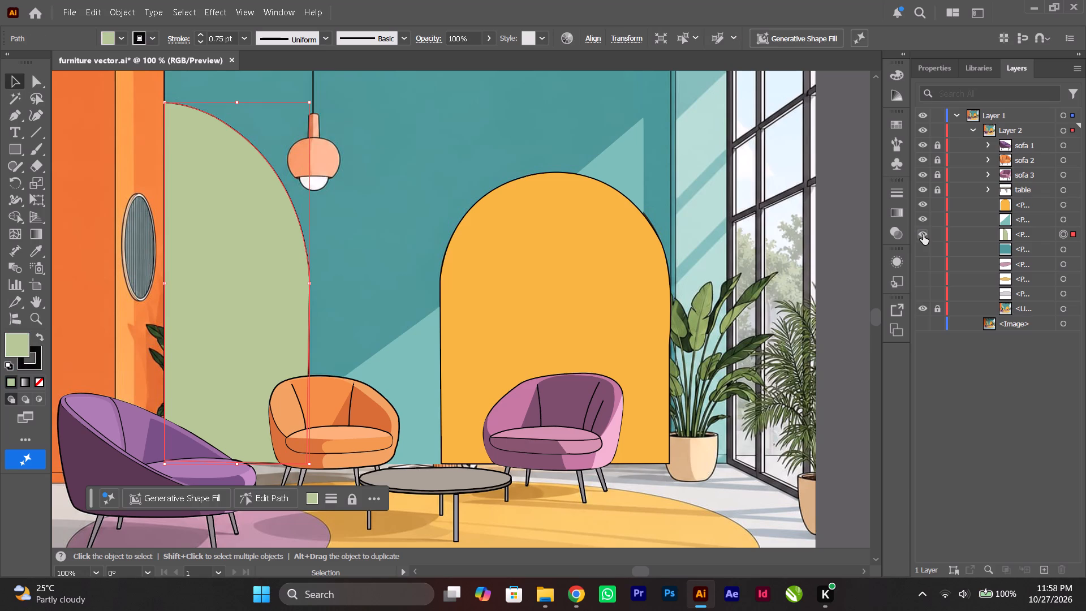
Trace the dark green wall shadow between the purple and orange sofas as a closed Pen path, replacing the misplaced anchor on the purple sofa's edge.
ctrl+scroll(301, 340, up, 6)
scroll(301, 340, down, 3)
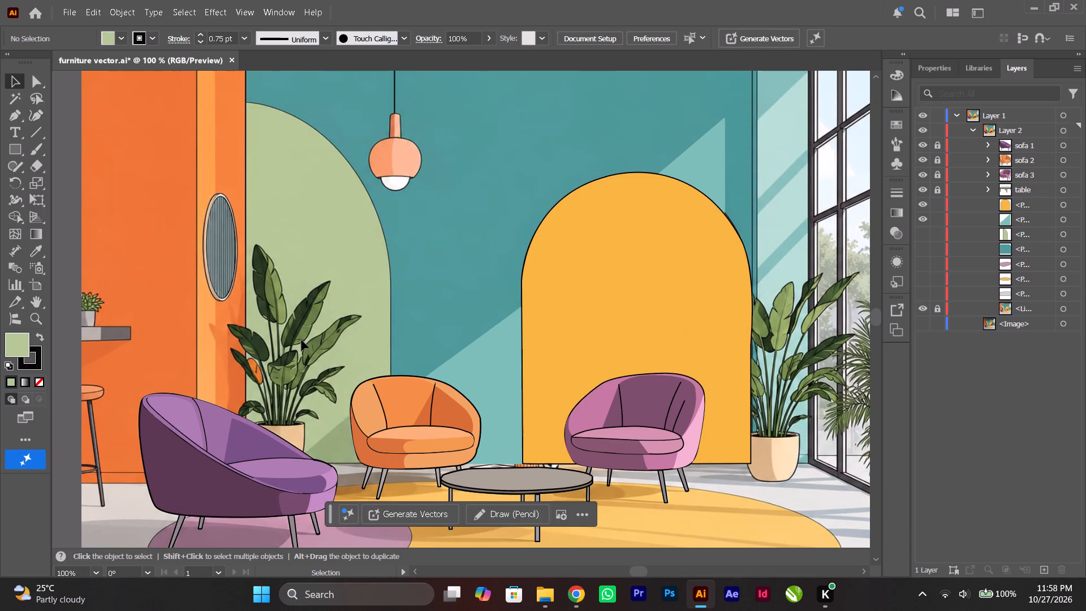
scroll(301, 340, down, 1)
alt+scroll(317, 407, up, 3)
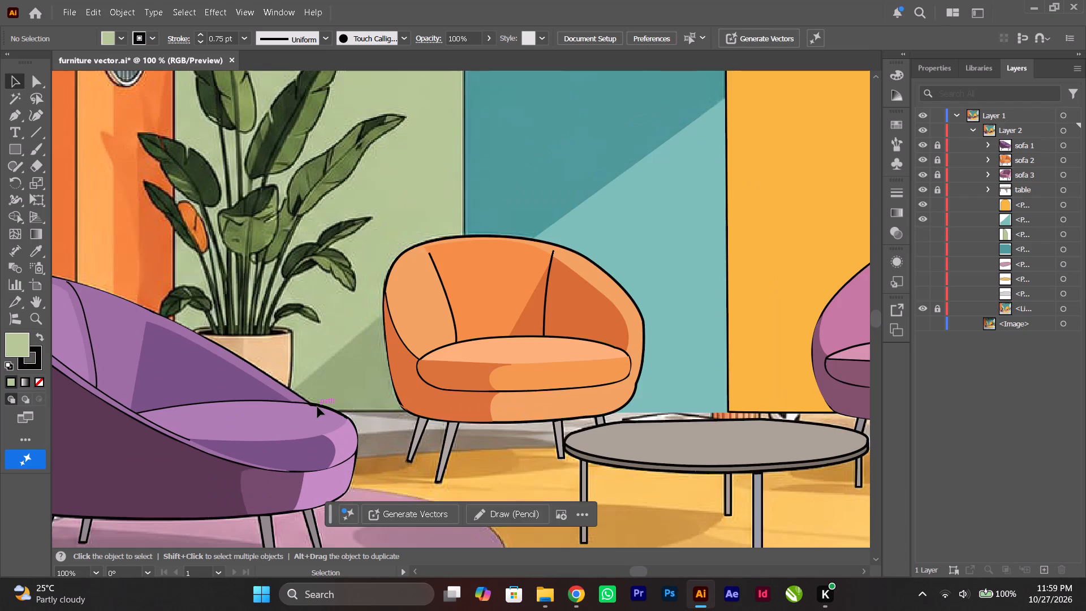
alt+scroll(317, 407, up, 1)
ctrl+scroll(317, 407, down, 3)
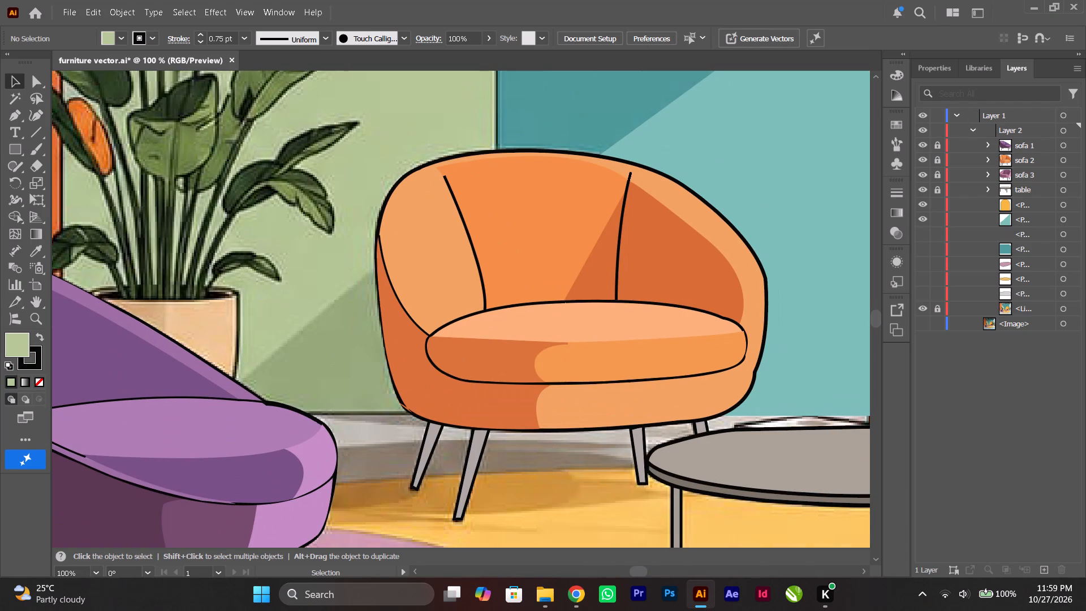
click(17, 119)
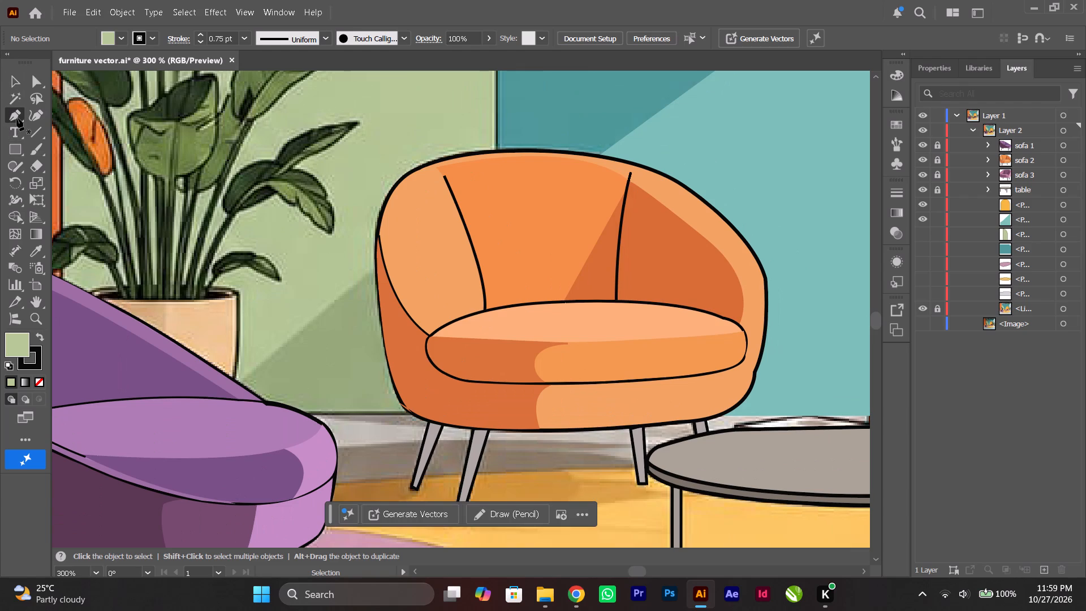
click(398, 260)
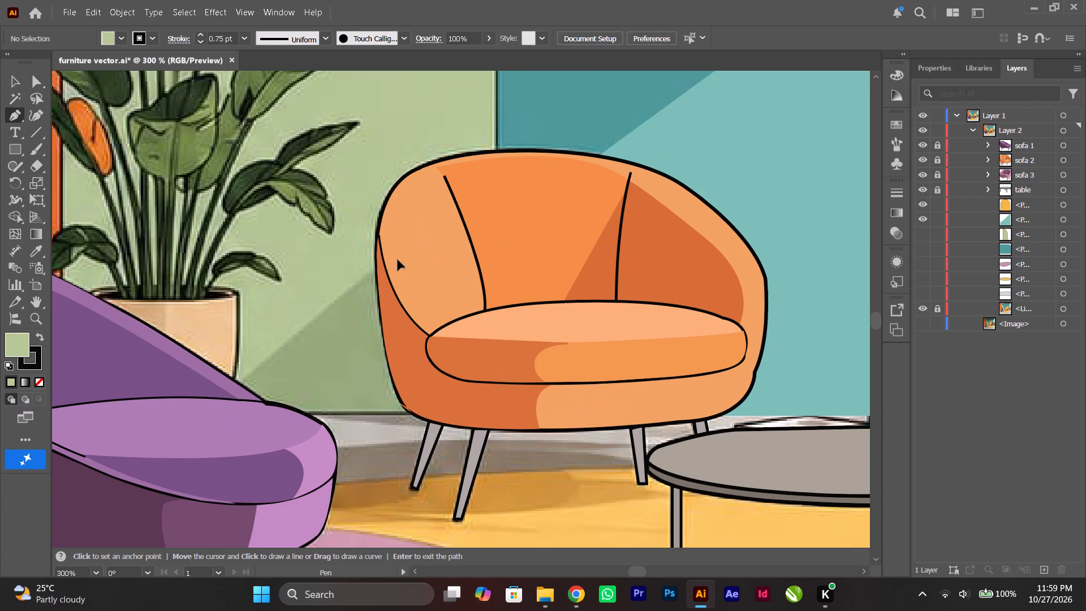
click(233, 388)
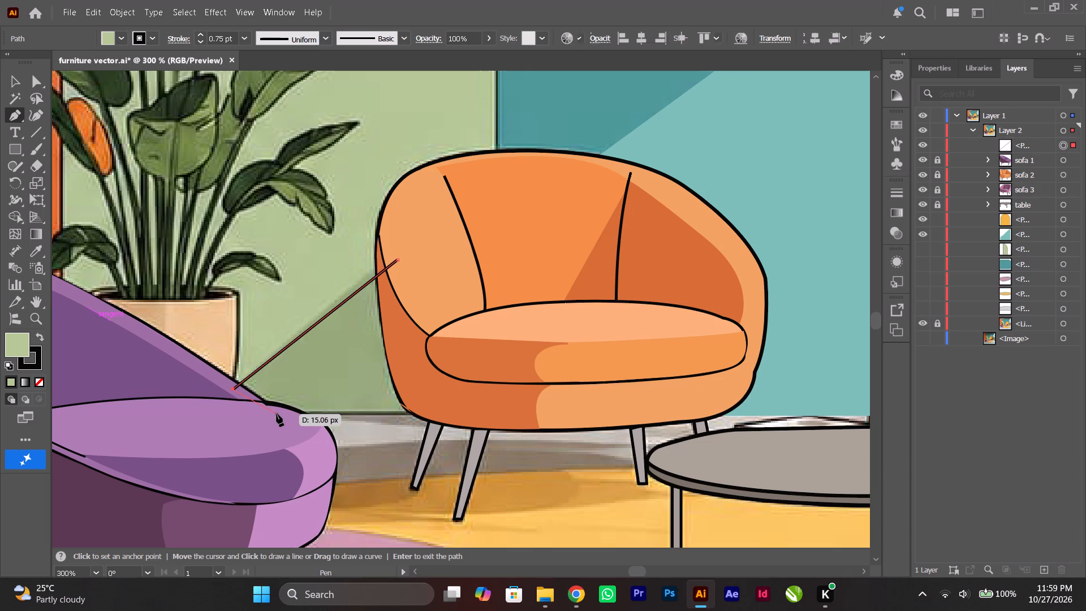
click(277, 414)
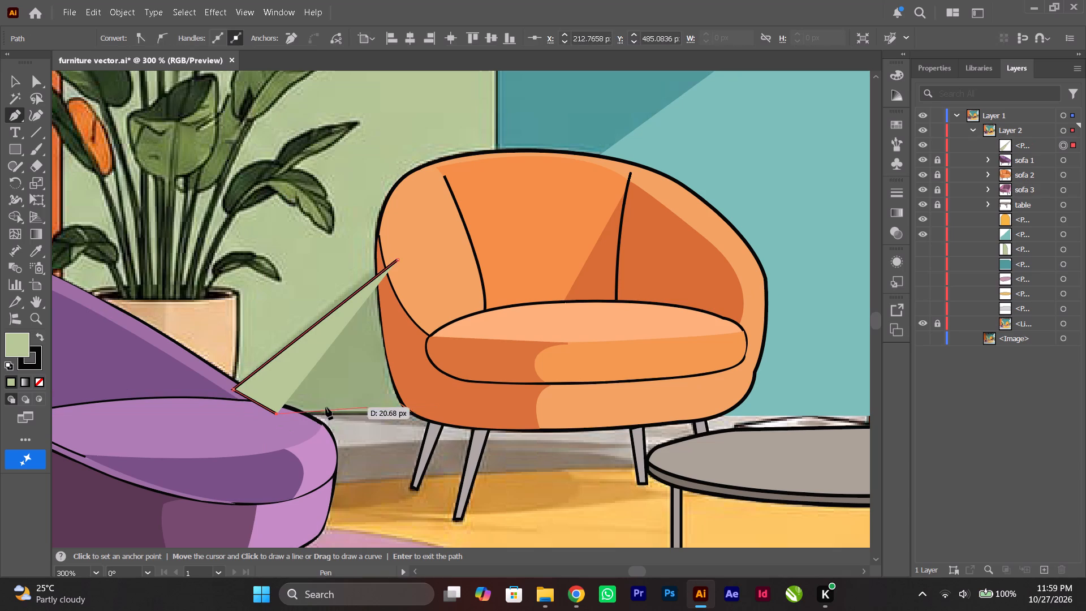
key(ctrl+z)
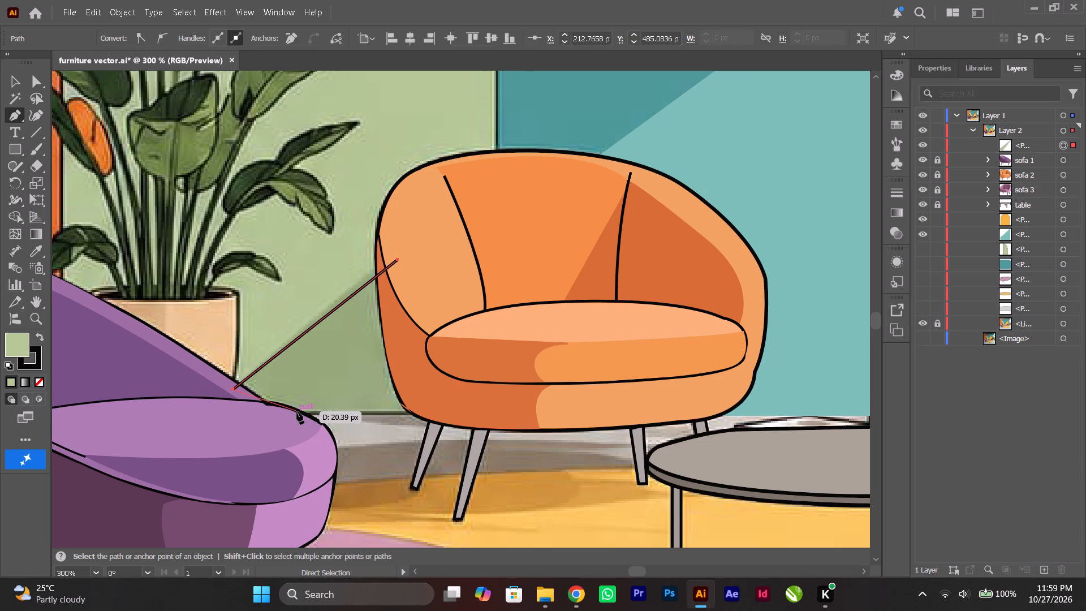
click(298, 411)
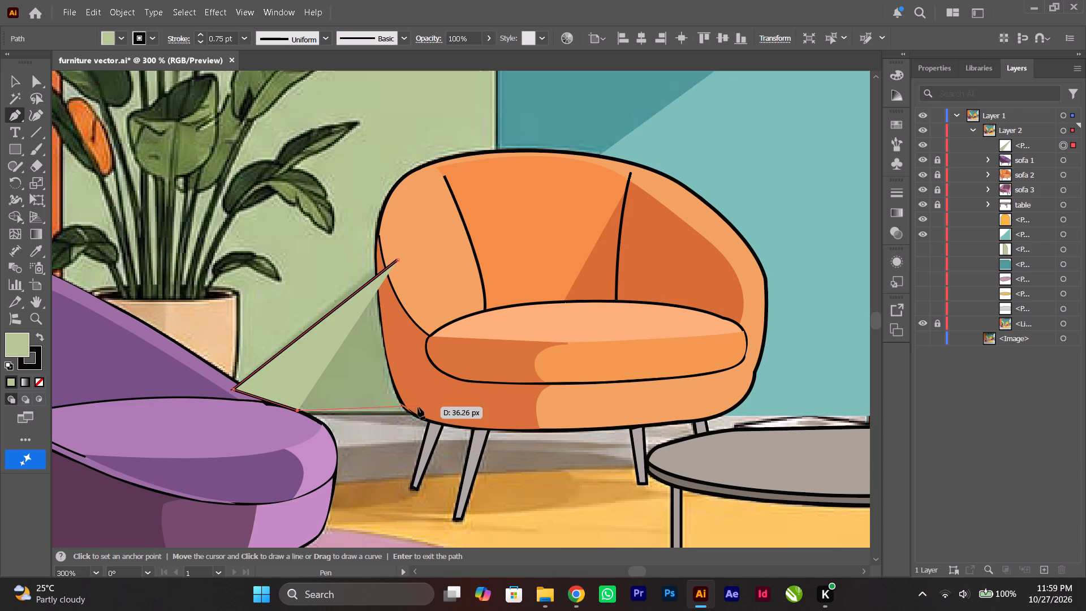
click(417, 411)
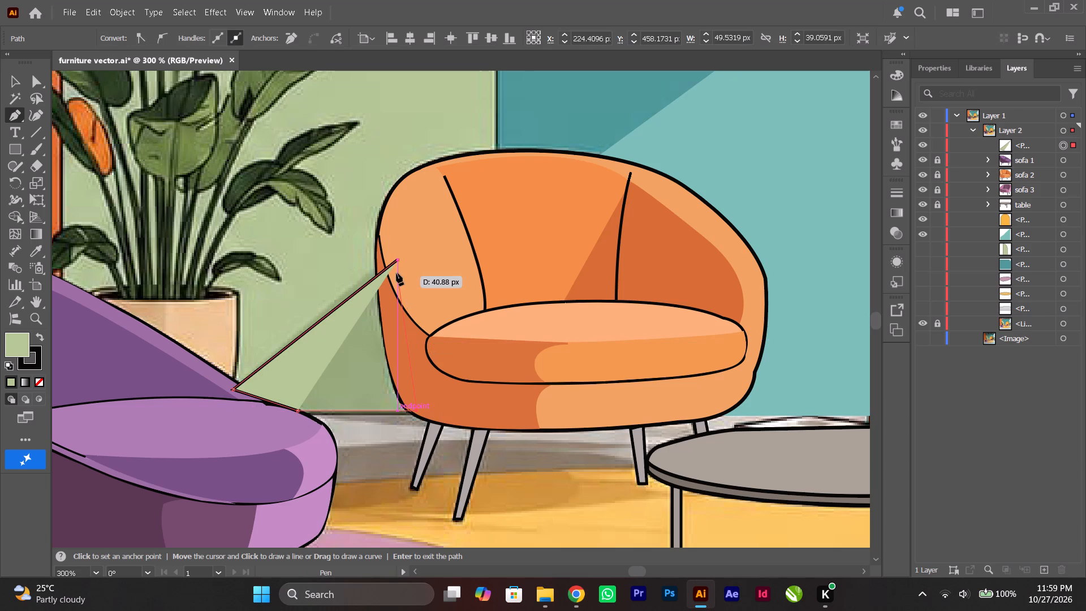
click(397, 261)
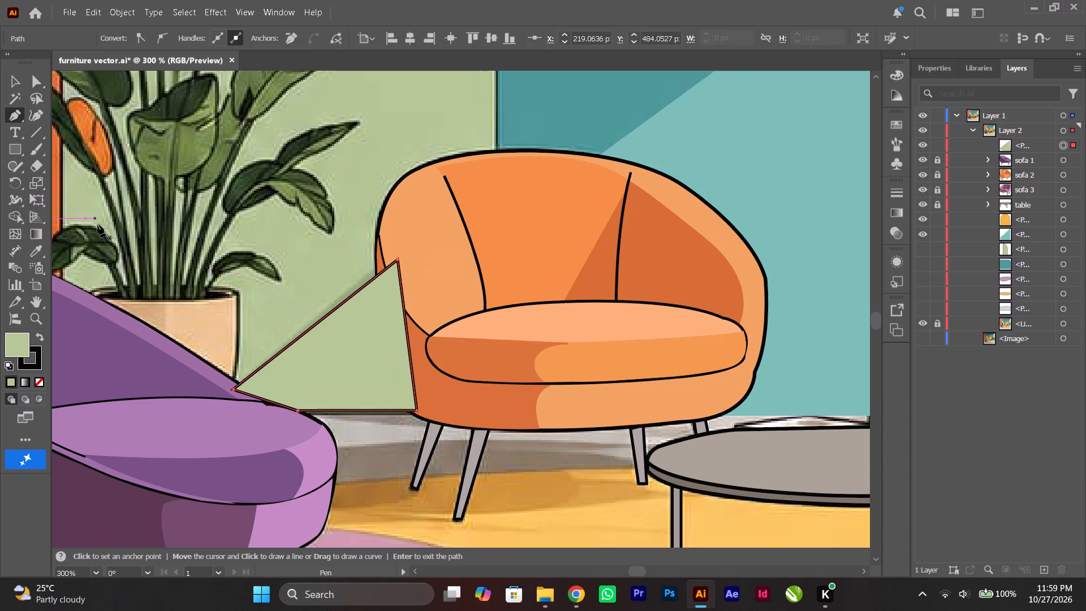
Clear the shadow path's fill and recolour it with the darker green sampled from the shadow in the reference image.
click(40, 380)
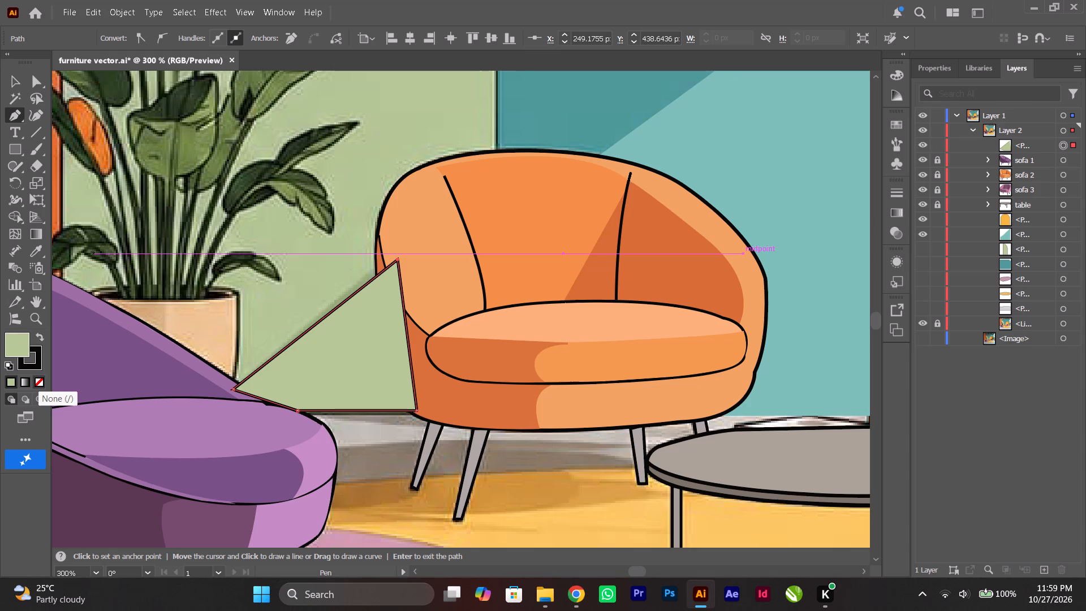
click(35, 251)
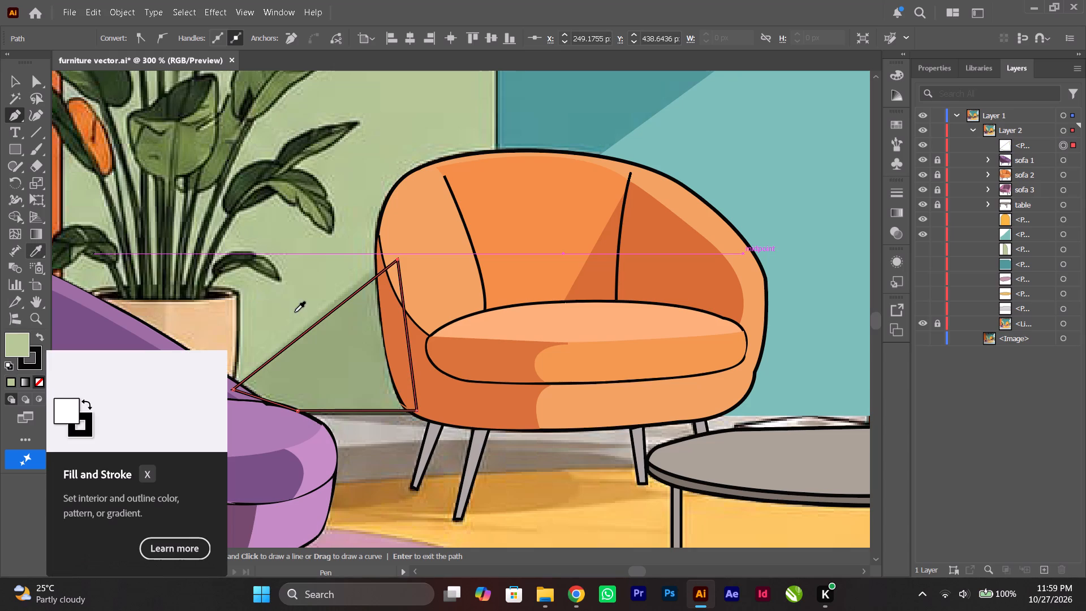
click(332, 346)
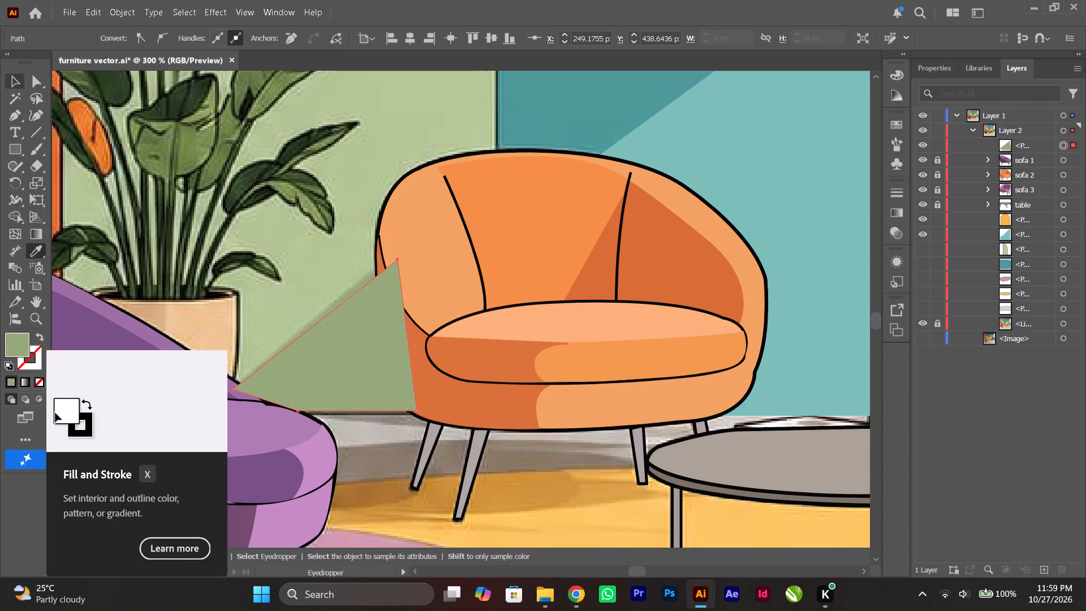
Move the dark green shadow path down the stacking order, placing it below the light teal patch and directly above the green arch path.
click(15, 81)
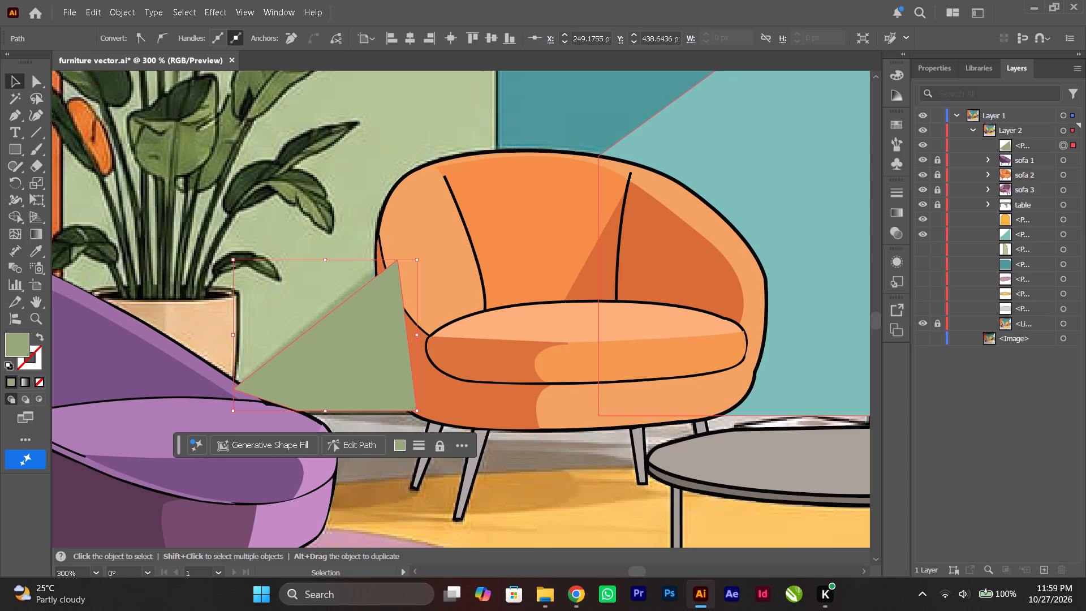
drag(1029, 140, 1025, 243)
click(786, 278)
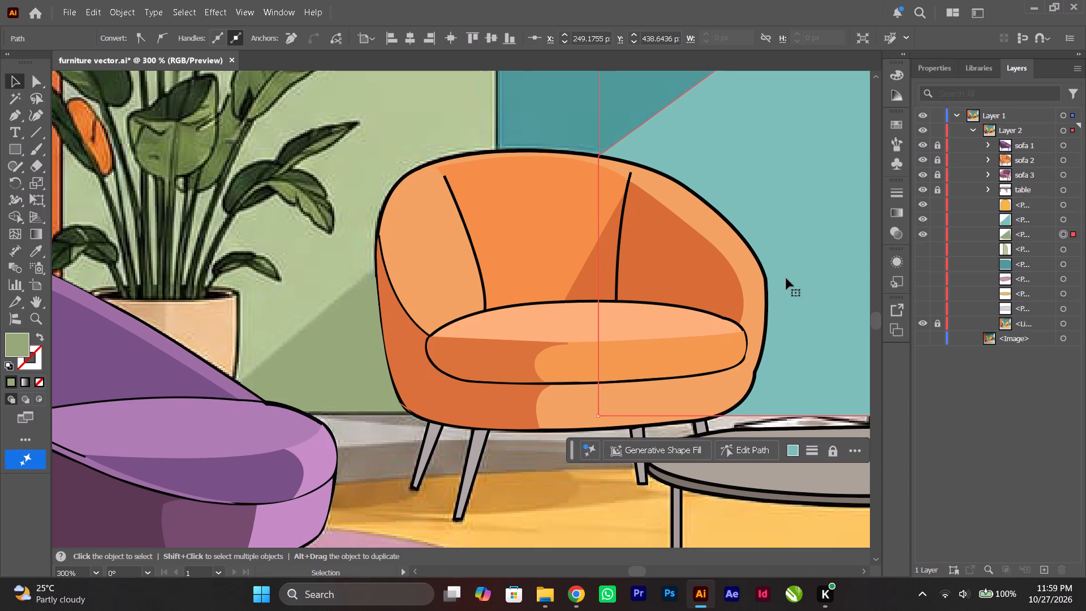
Make the green arch path visible again.
click(921, 251)
Hide the light teal wall patch and the yellow arch path to expose the reference image beneath them.
scroll(656, 253, up, 5)
alt+scroll(656, 253, down, 2)
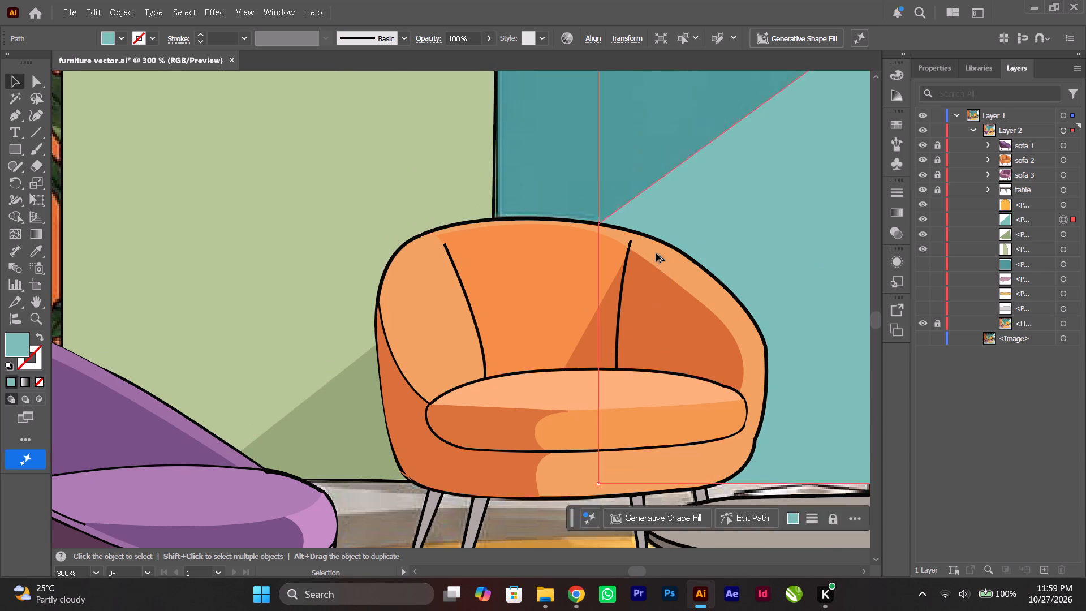
alt+scroll(656, 253, down, 2)
ctrl+scroll(656, 253, down, 5)
scroll(656, 253, up, 6)
ctrl+scroll(656, 253, down, 5)
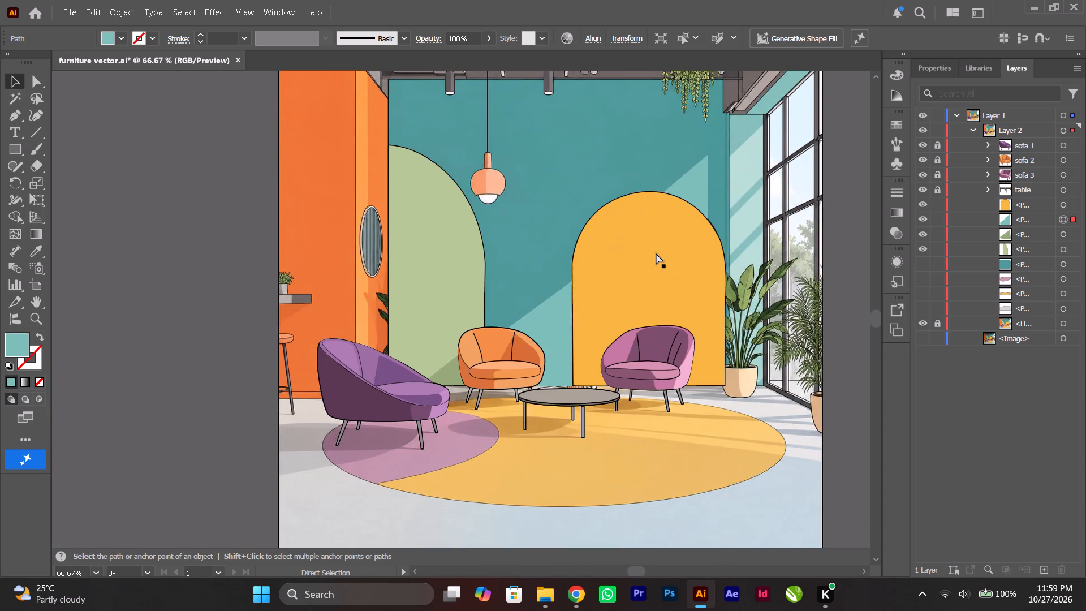
ctrl+scroll(656, 253, down, 3)
alt+scroll(656, 253, up, 3)
ctrl+scroll(656, 253, down, 2)
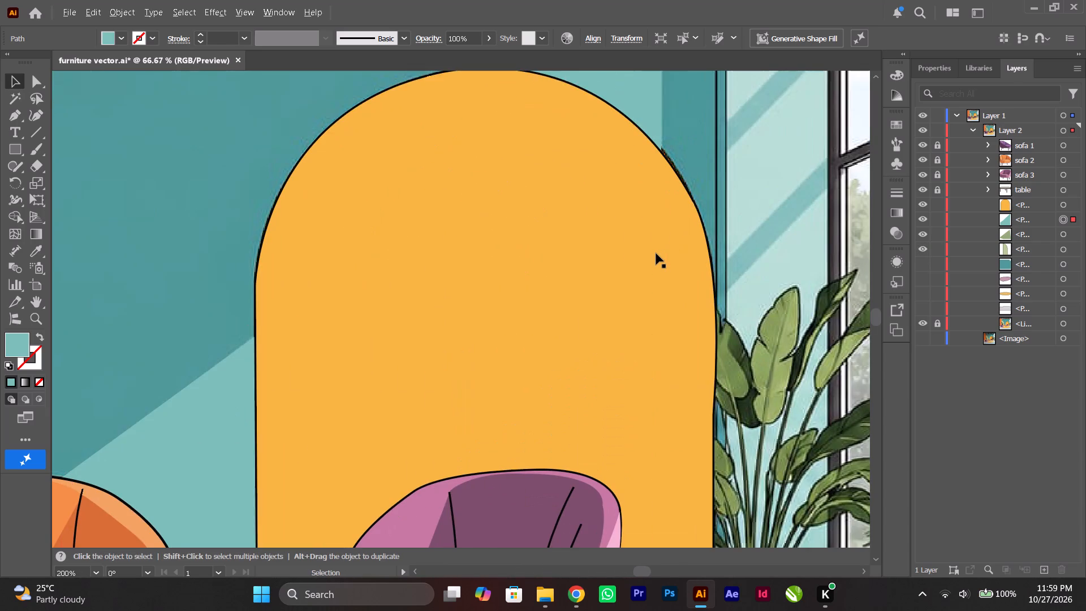
scroll(656, 253, down, 2)
alt+scroll(656, 253, down, 1)
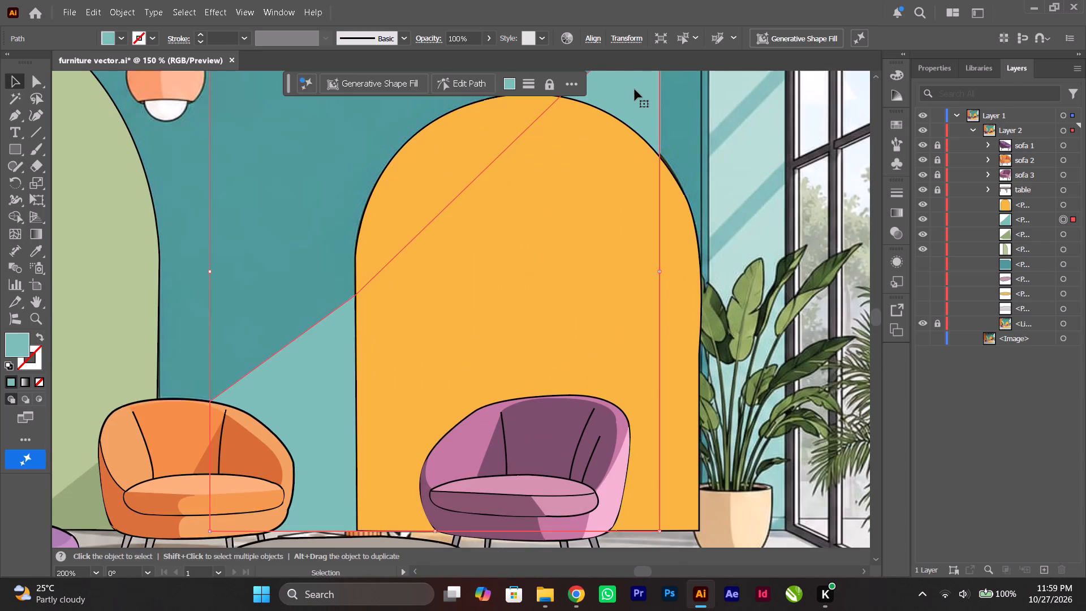
click(926, 220)
click(921, 203)
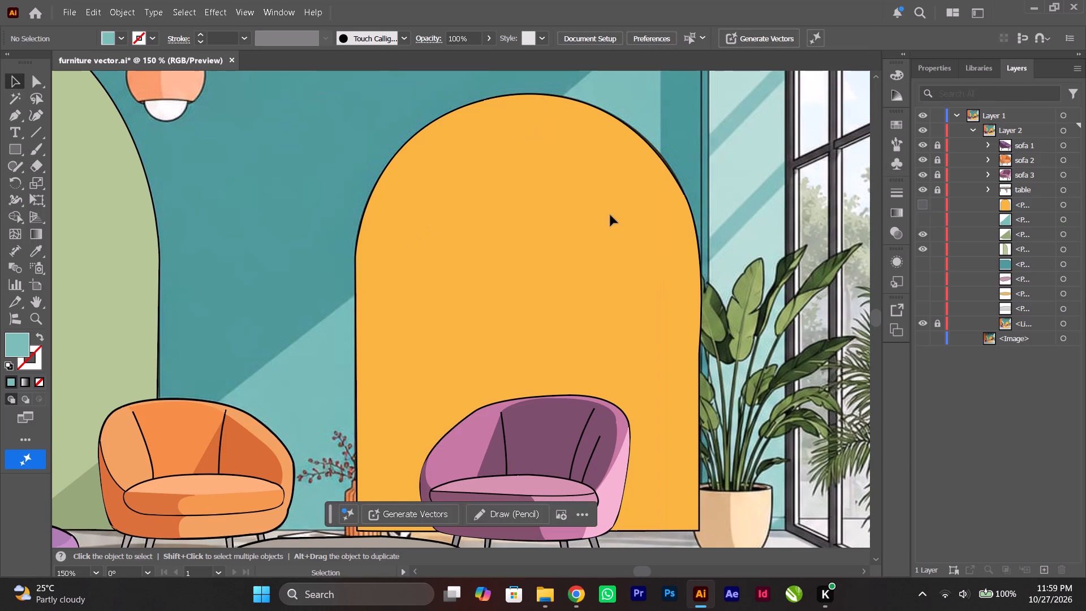
Start a Pen path along the yellow arch's orange shadow, curving from its left edge to the inner crown, with no fill.
scroll(610, 214, down, 2)
ctrl+scroll(610, 214, down, 1)
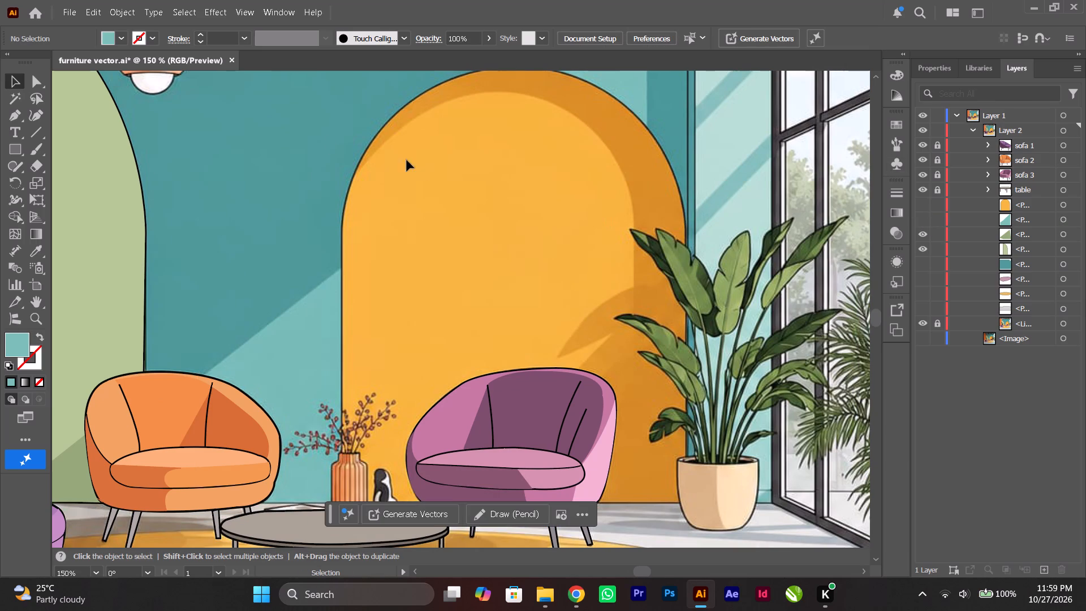
click(14, 120)
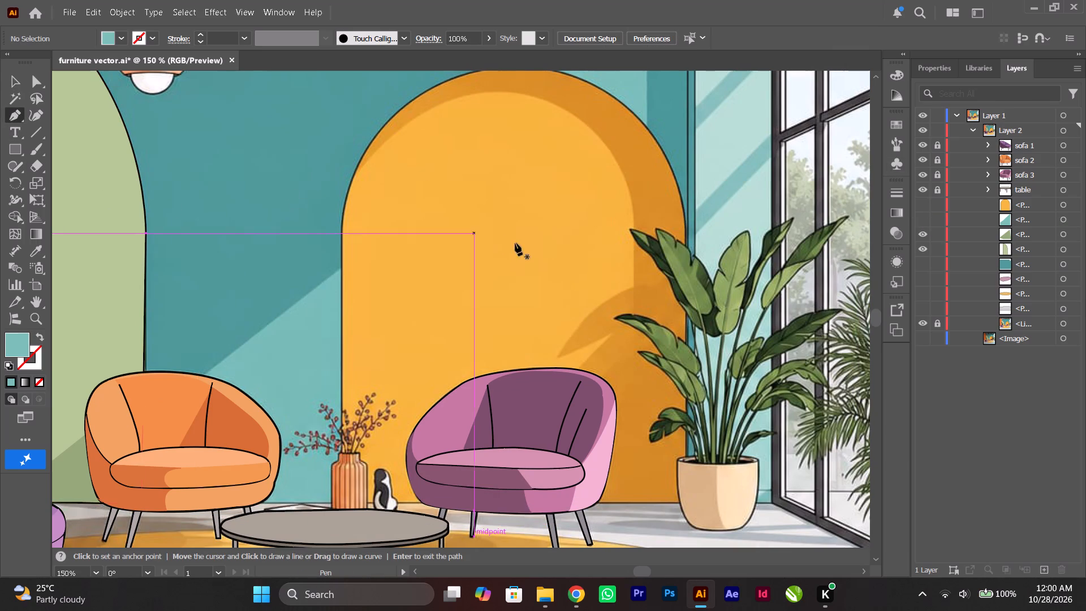
scroll(427, 198, up, 2)
alt+scroll(424, 200, up, 3)
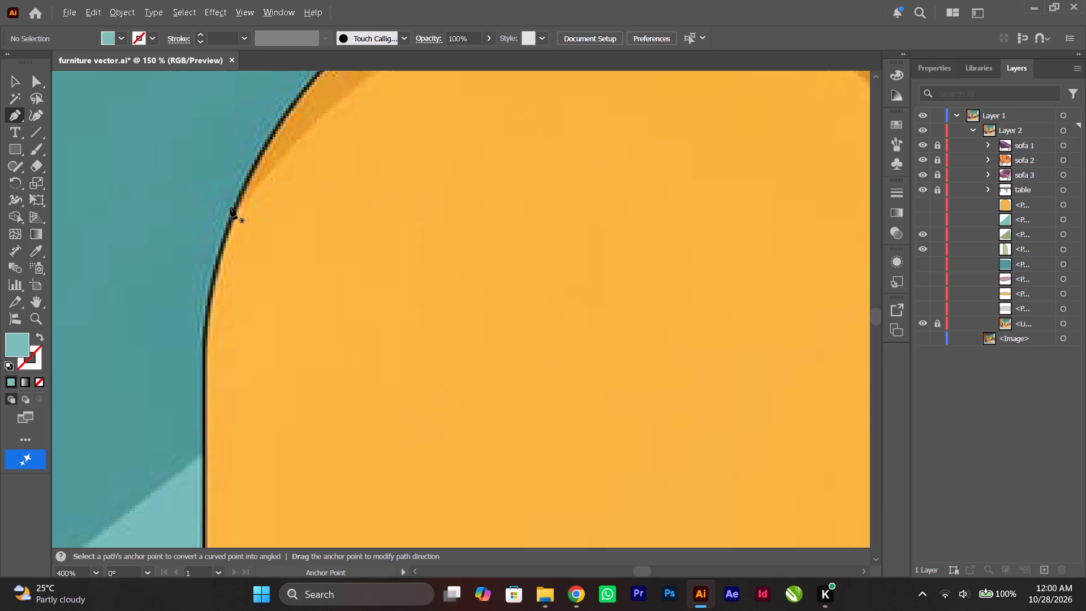
click(238, 208)
alt+scroll(238, 208, down, 2)
scroll(323, 215, up, 3)
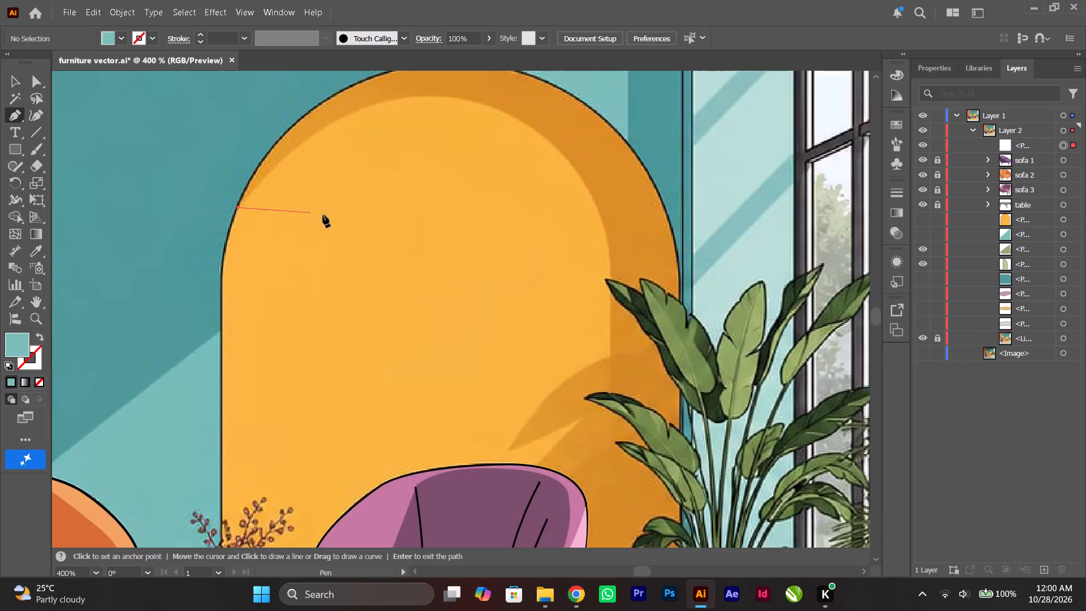
scroll(323, 215, up, 3)
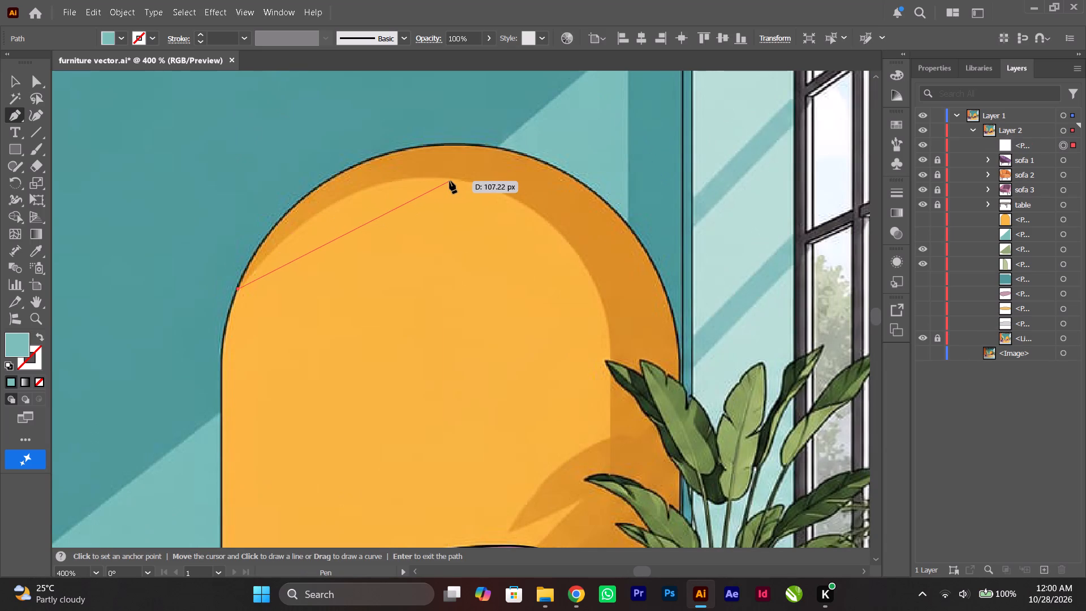
drag(451, 179, 572, 197)
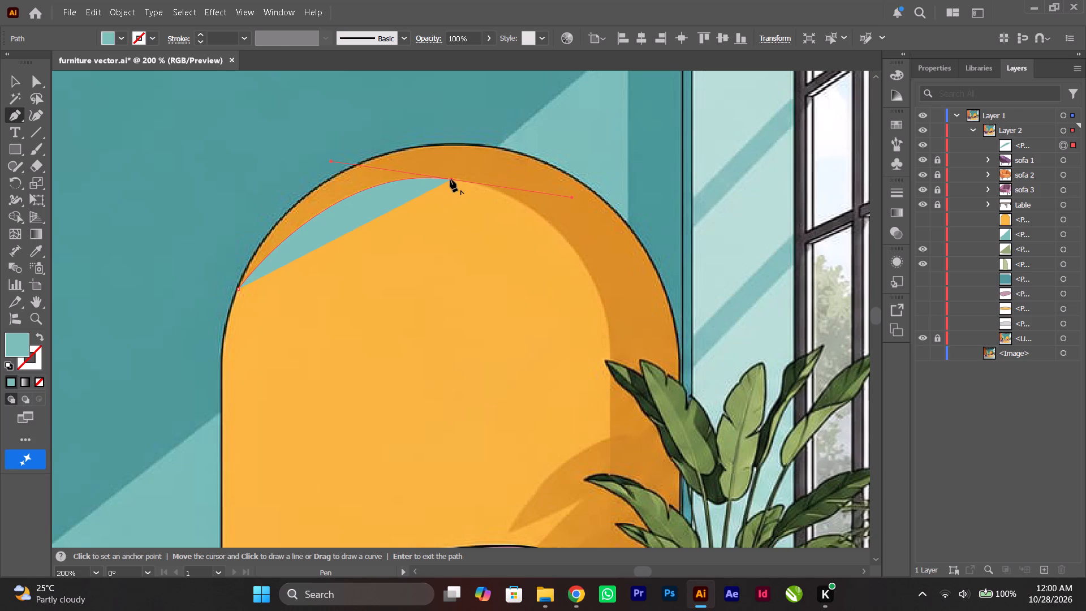
click(451, 179)
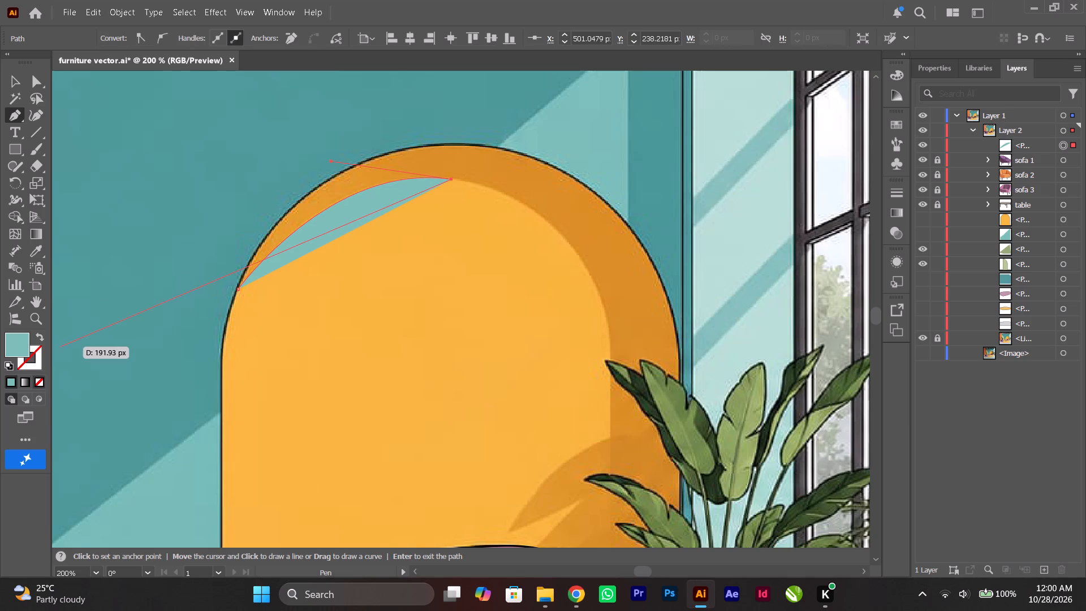
click(39, 380)
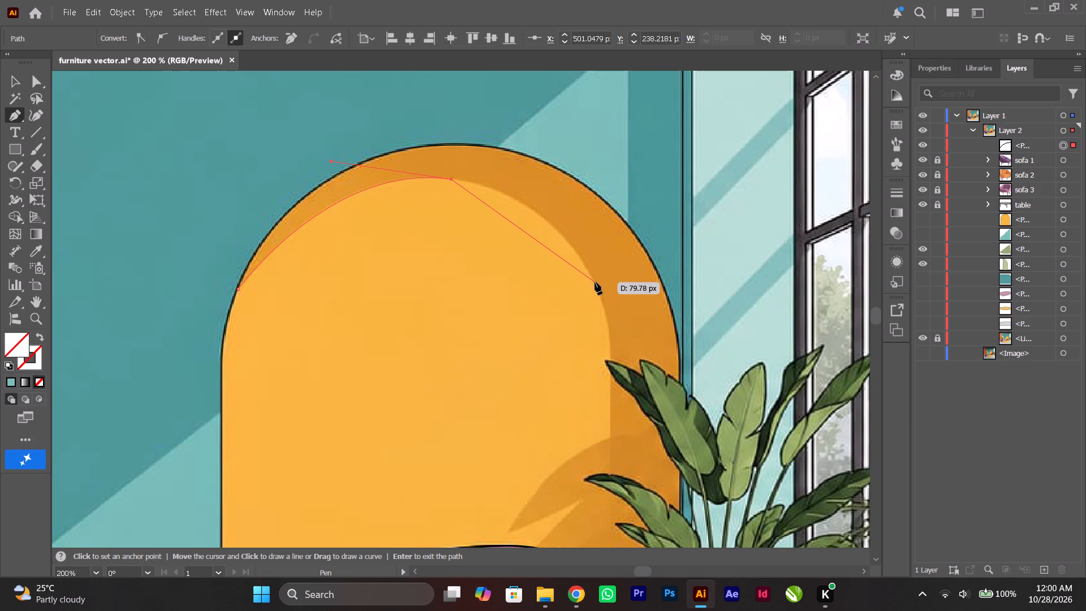
Continue the path along the shadow's inner curve and down to where the plant's leaf shadow begins, ending at a corner anchor.
drag(596, 283, 639, 365)
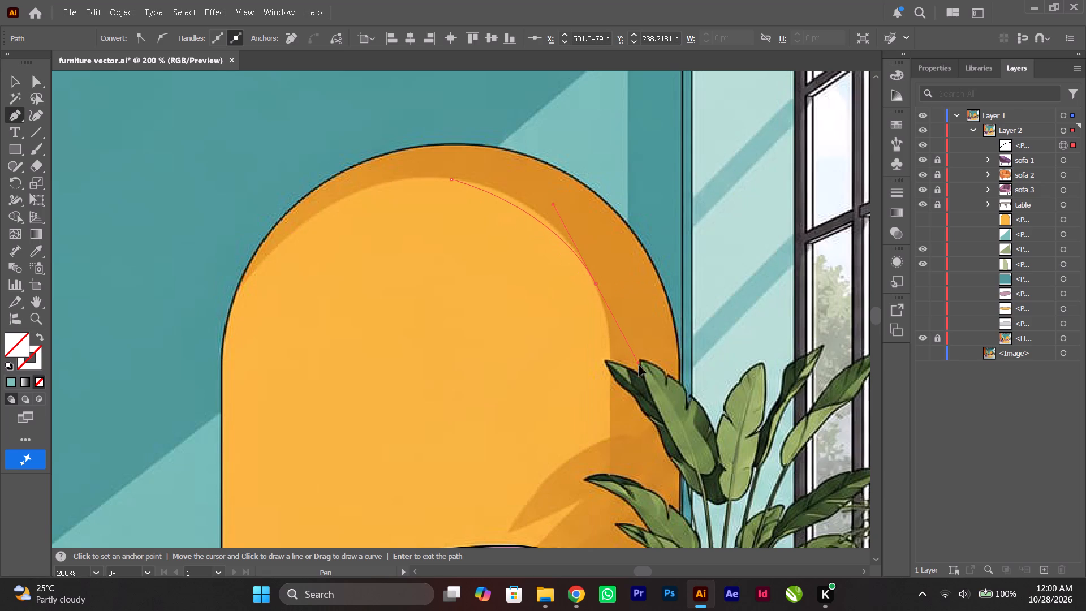
drag(639, 365, 643, 380)
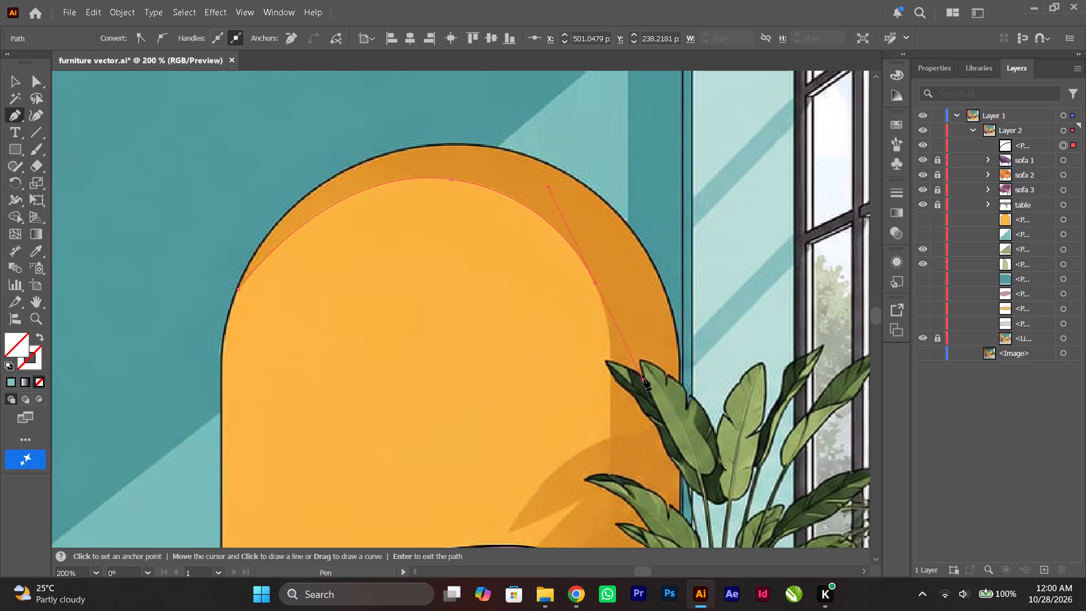
click(596, 284)
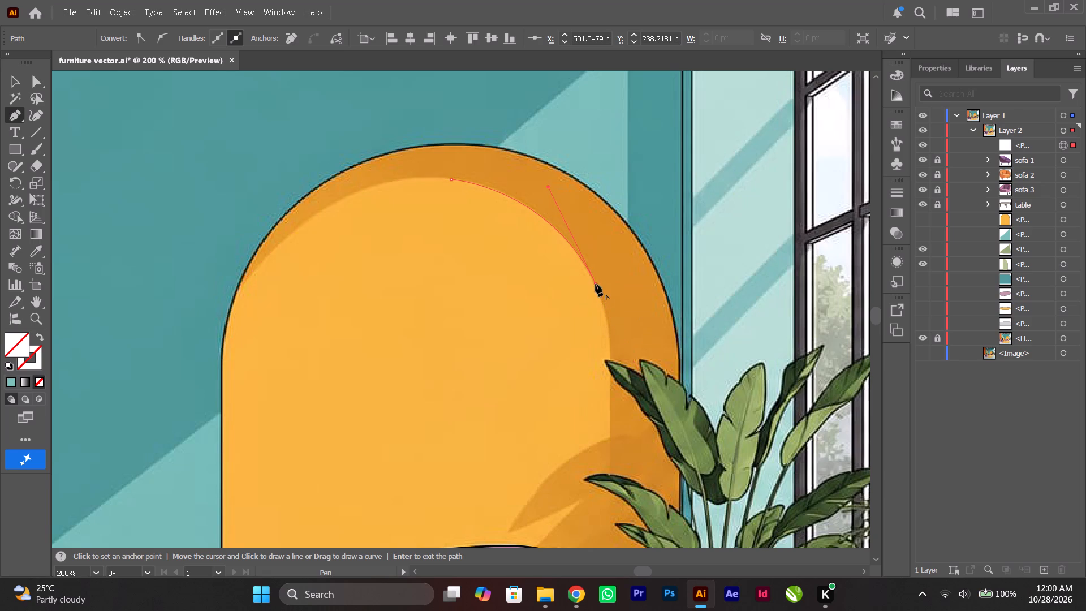
scroll(596, 284, down, 6)
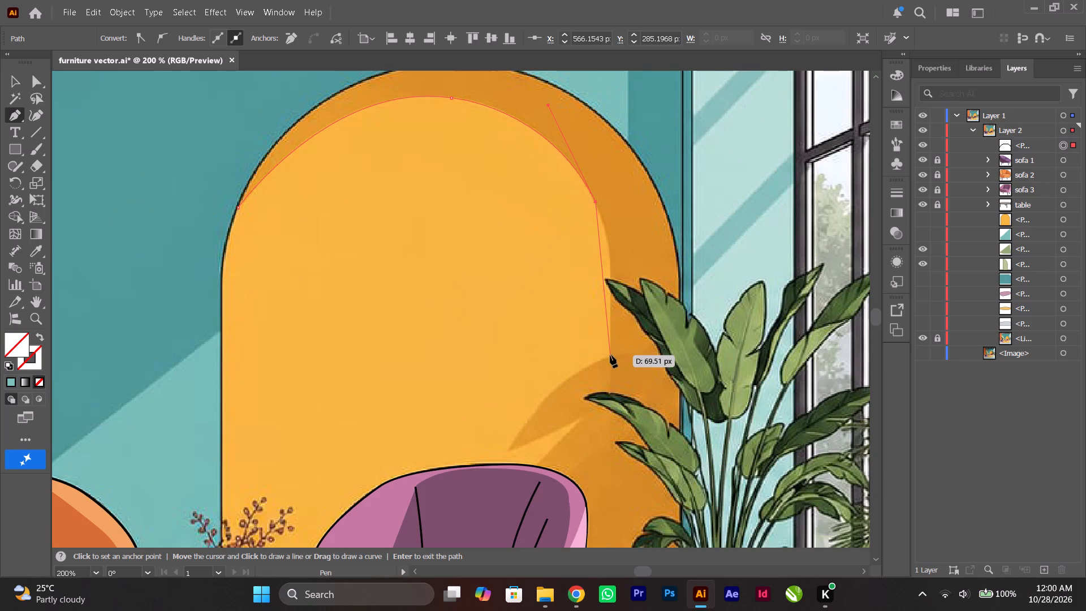
drag(610, 355, 599, 454)
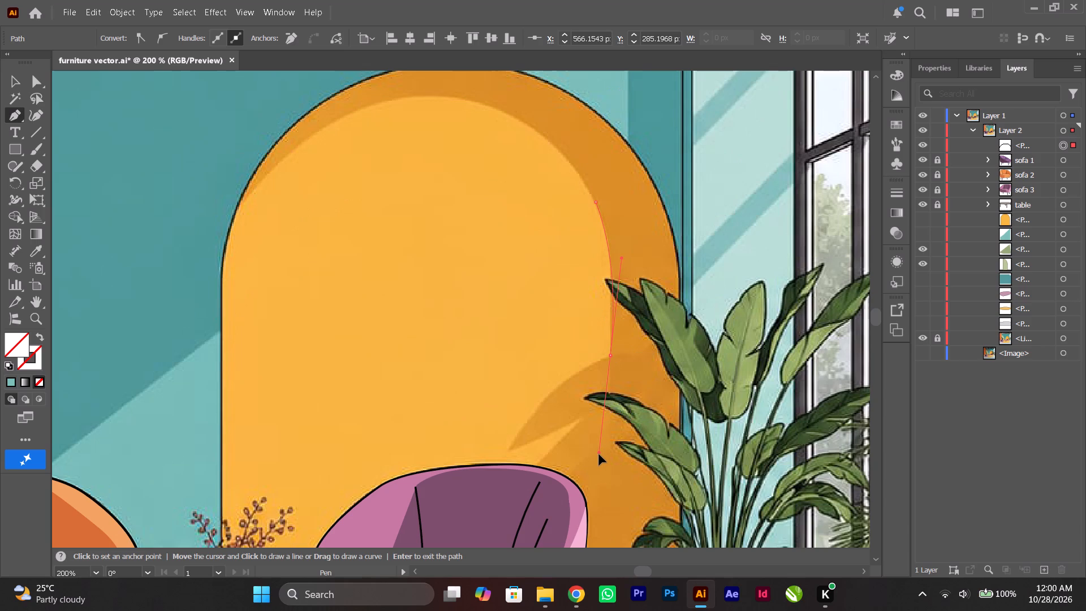
drag(599, 454, 602, 457)
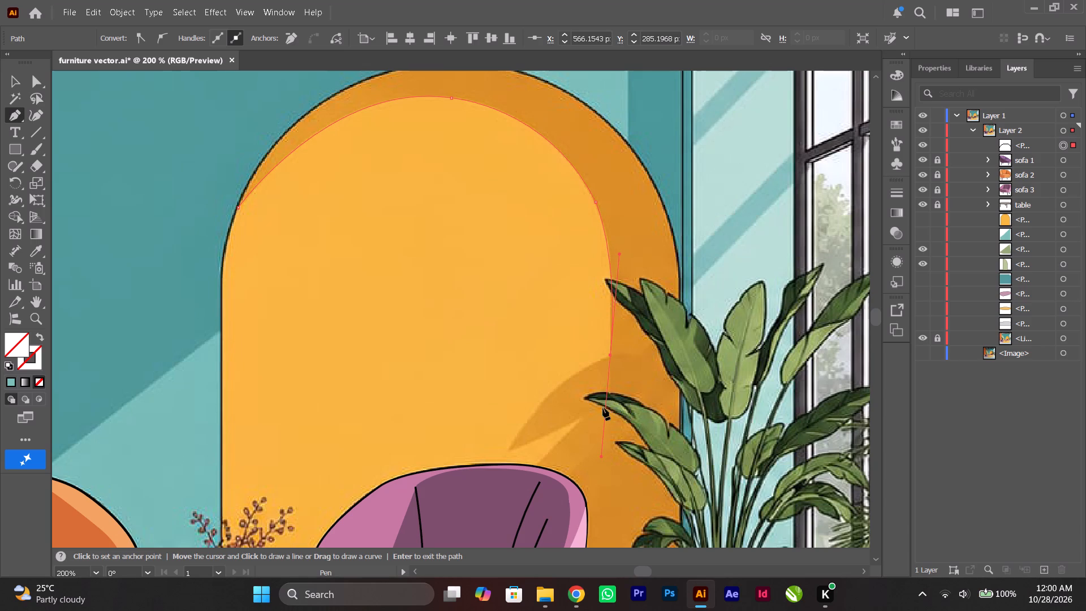
click(611, 356)
Trace the path around the pointed leaf shadow, down behind the pink sofa, and along the floor line to the arch's lower right corner.
scroll(610, 355, down, 7)
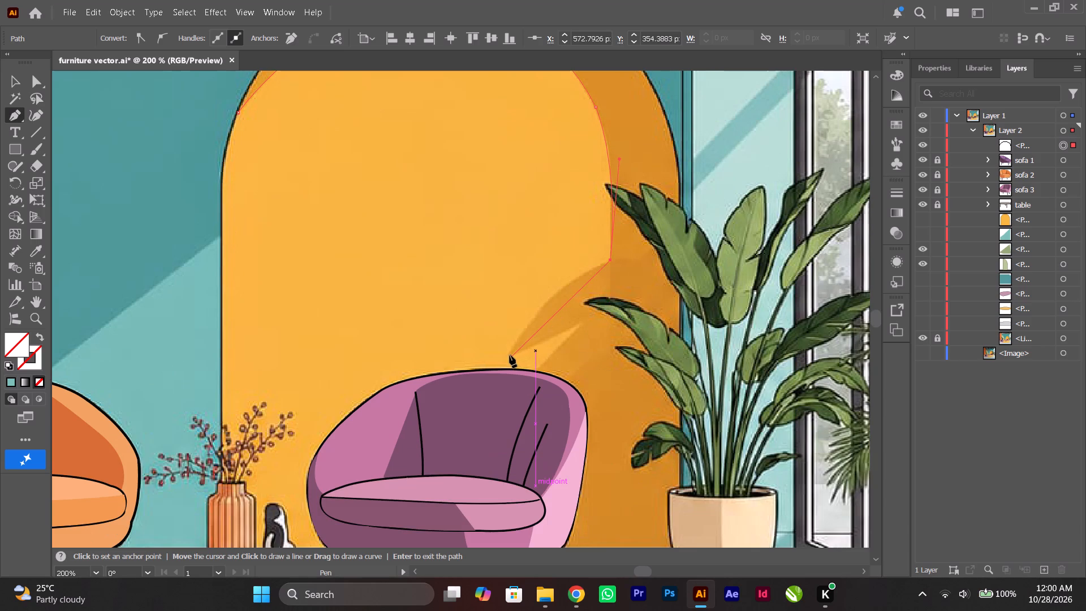
drag(510, 355, 492, 412)
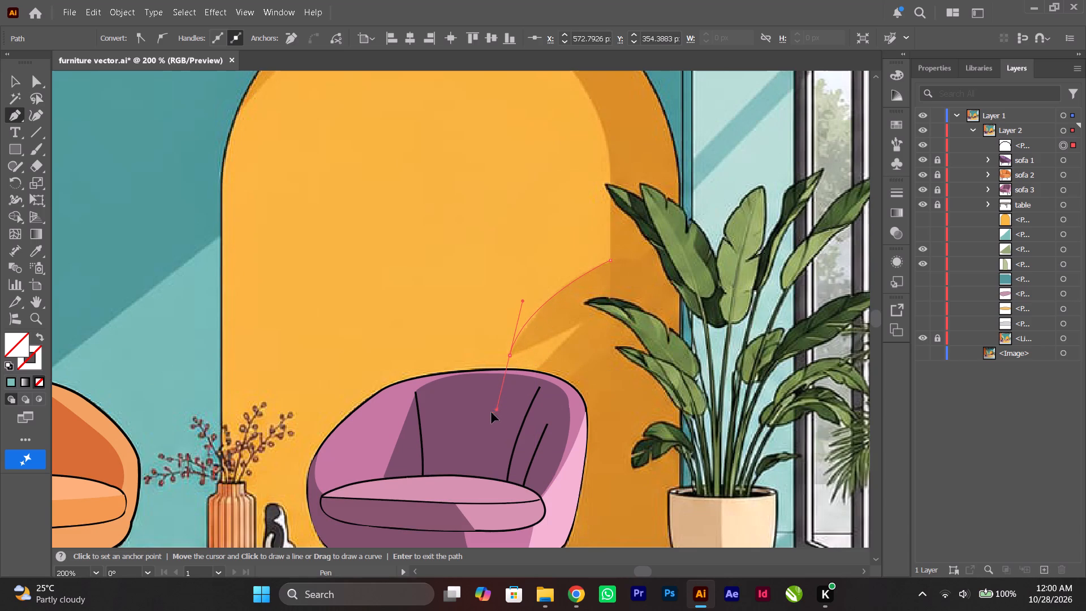
drag(492, 412, 478, 423)
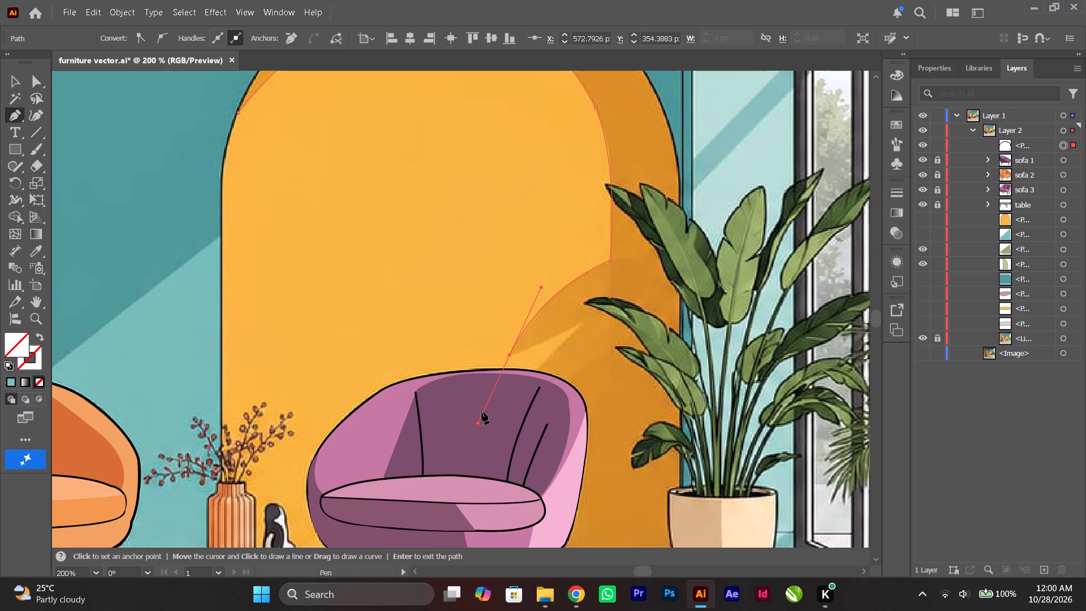
click(509, 355)
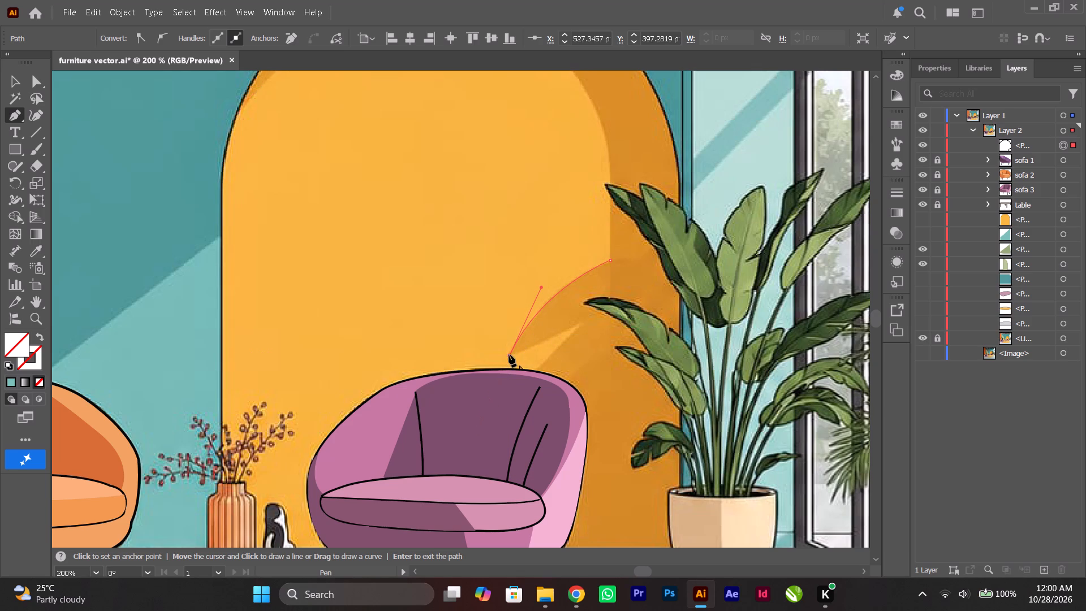
click(580, 324)
scroll(580, 324, down, 3)
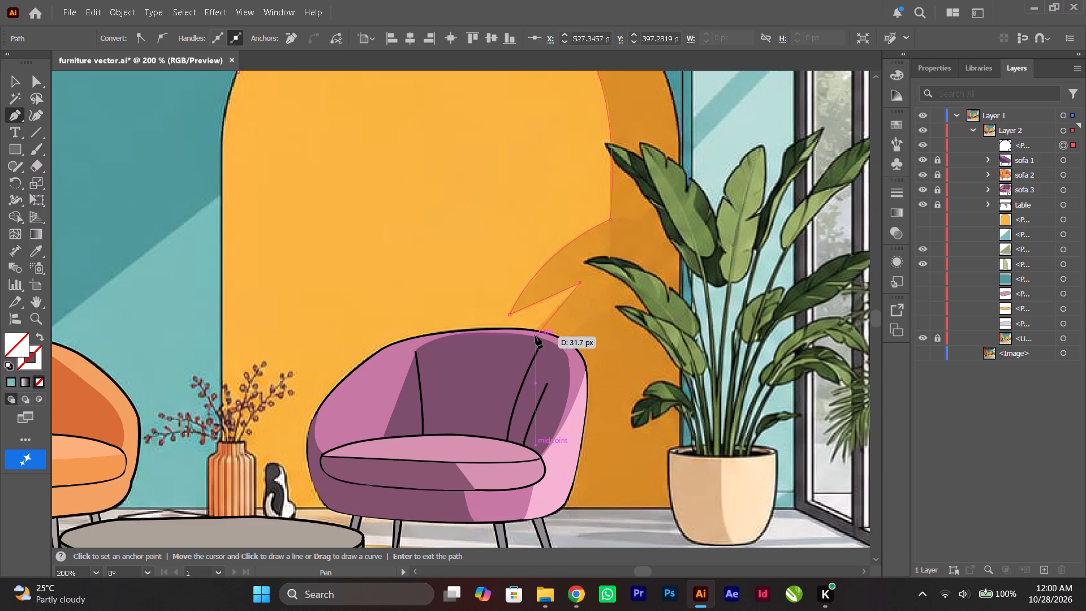
click(535, 334)
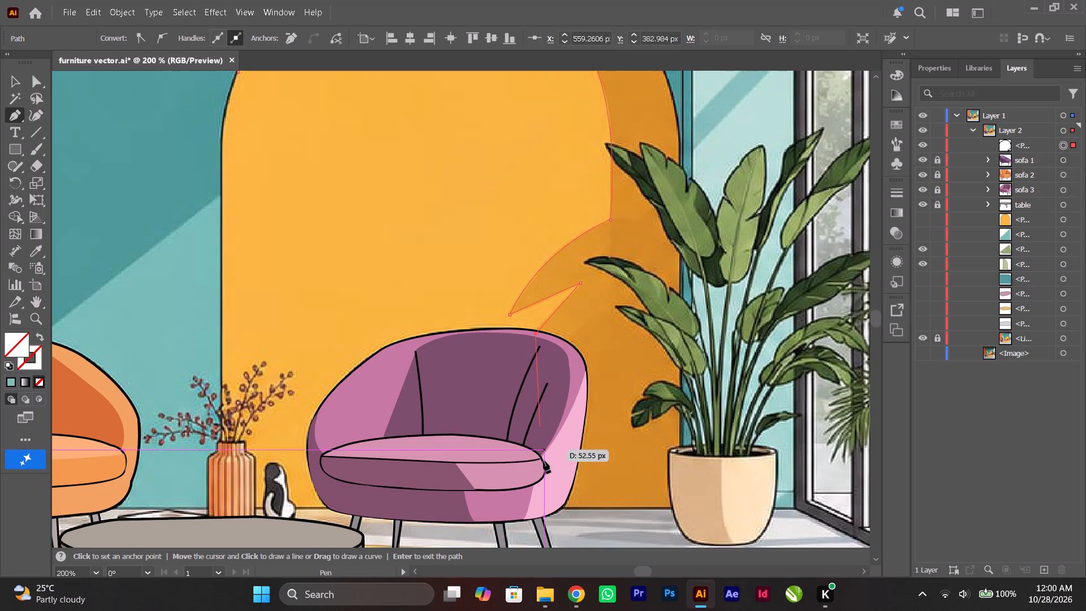
click(537, 508)
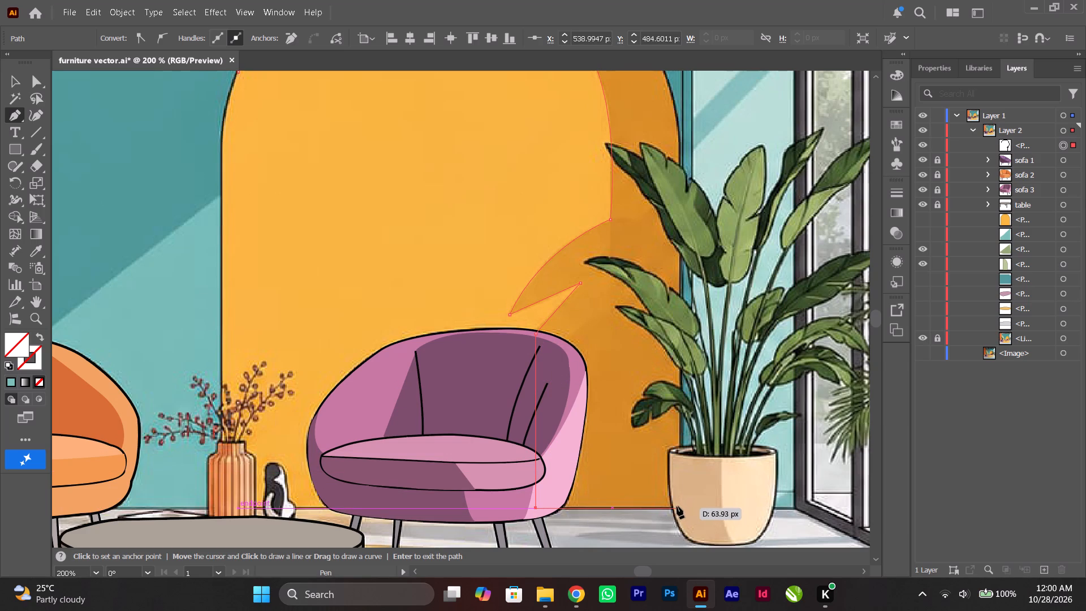
click(674, 507)
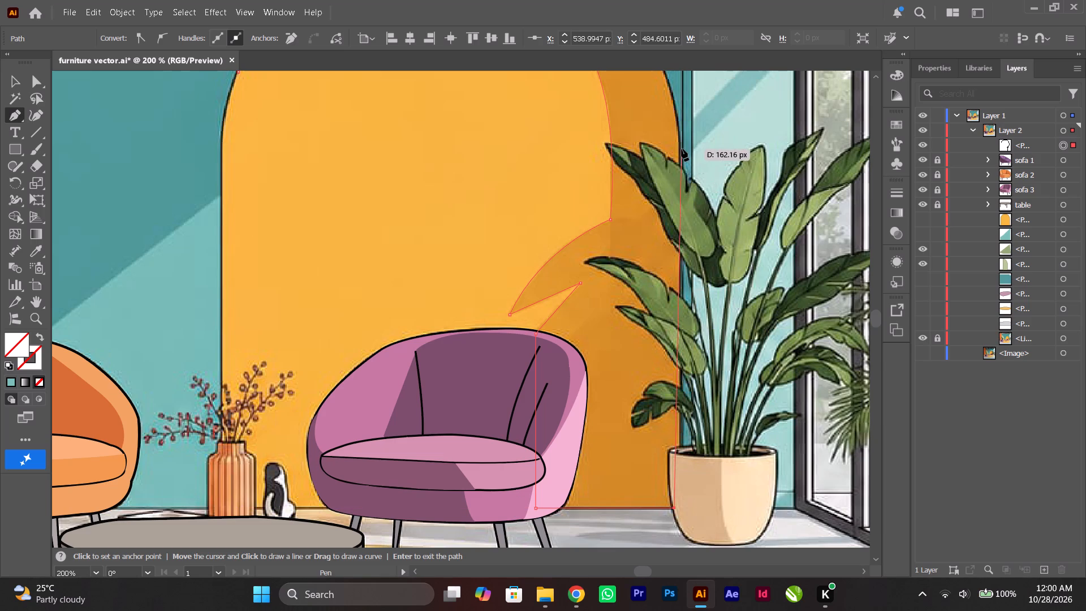
Extend the shadow path up the yellow arch's right side, ending at a corner anchor where its outer curve begins.
drag(680, 143, 681, 208)
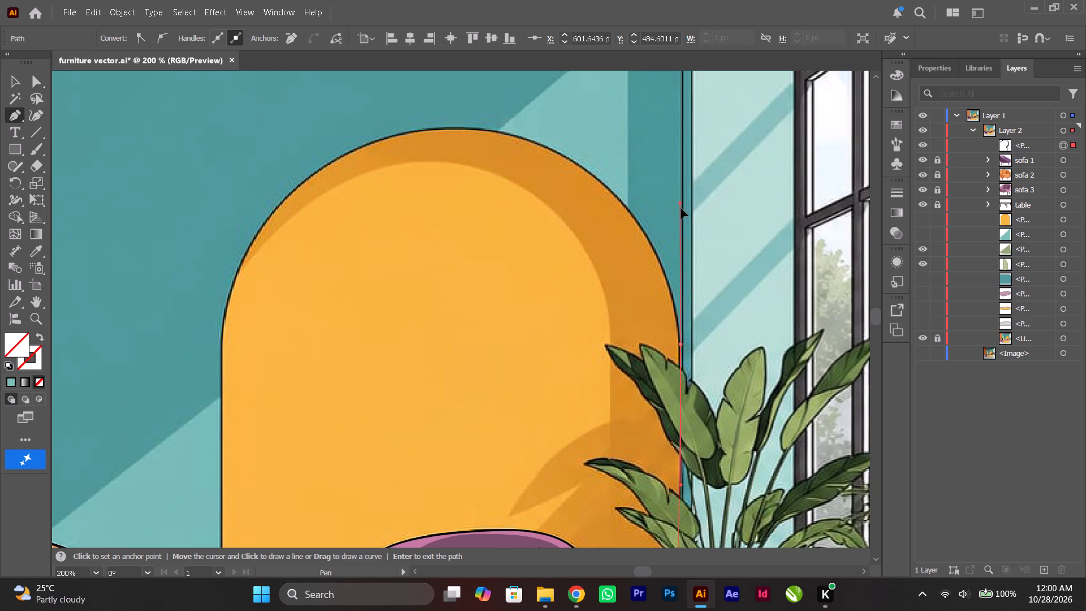
drag(681, 208, 680, 193)
scroll(680, 193, down, 6)
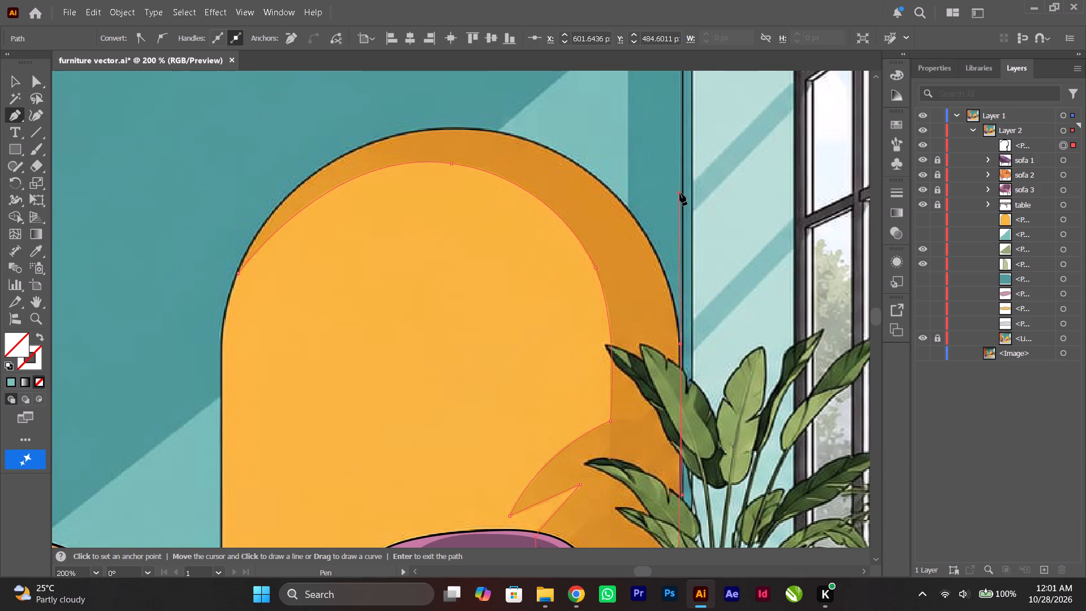
scroll(680, 193, down, 6)
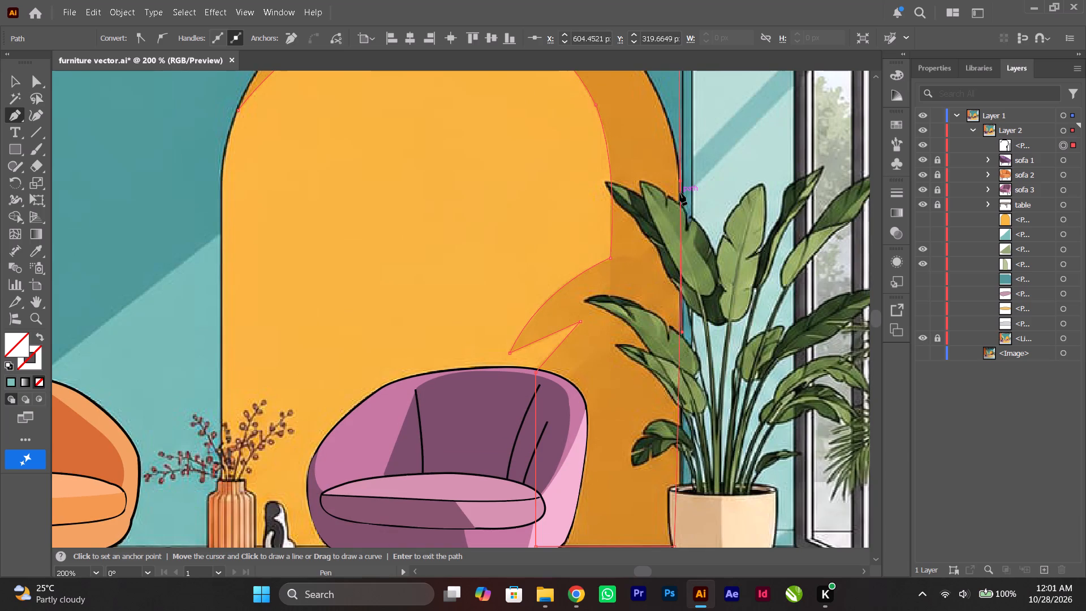
click(679, 183)
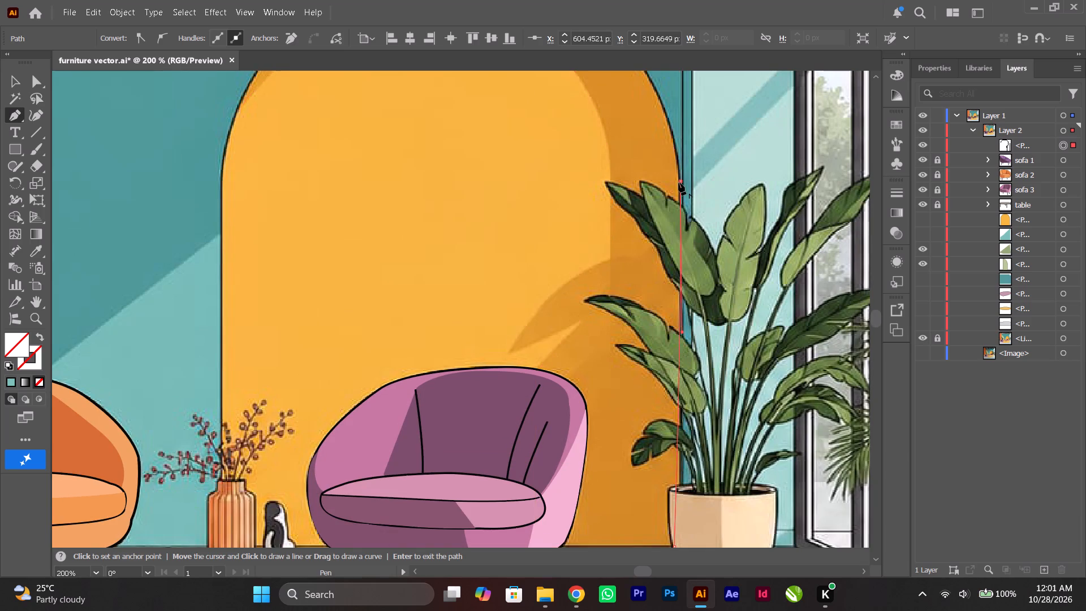
Curve the shadow path along the arch's outer edge to just right of its crown, ending at a corner anchor.
scroll(679, 183, up, 11)
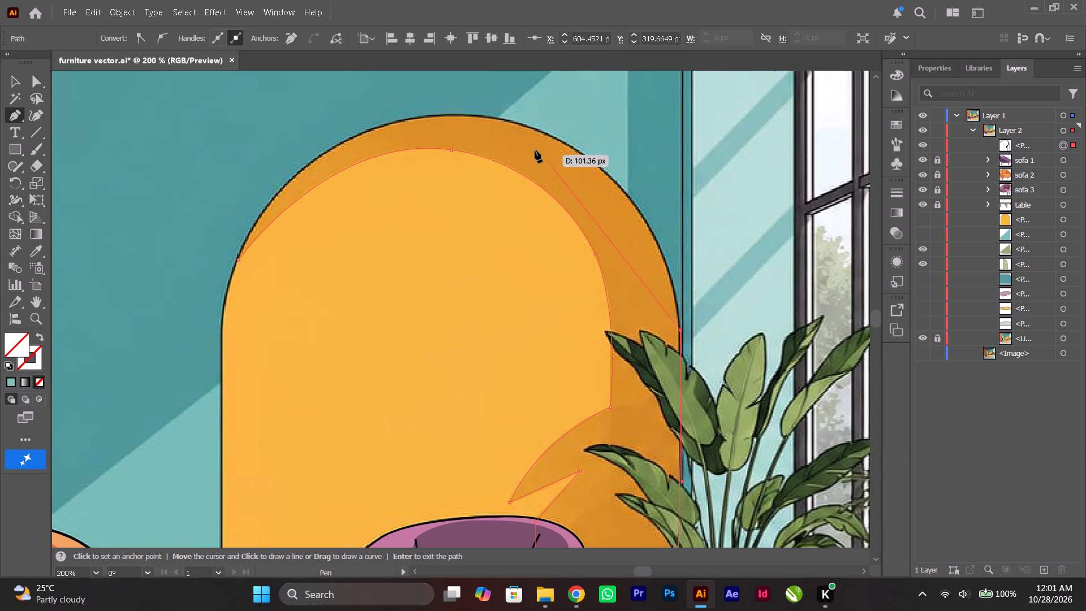
drag(506, 121, 398, 92)
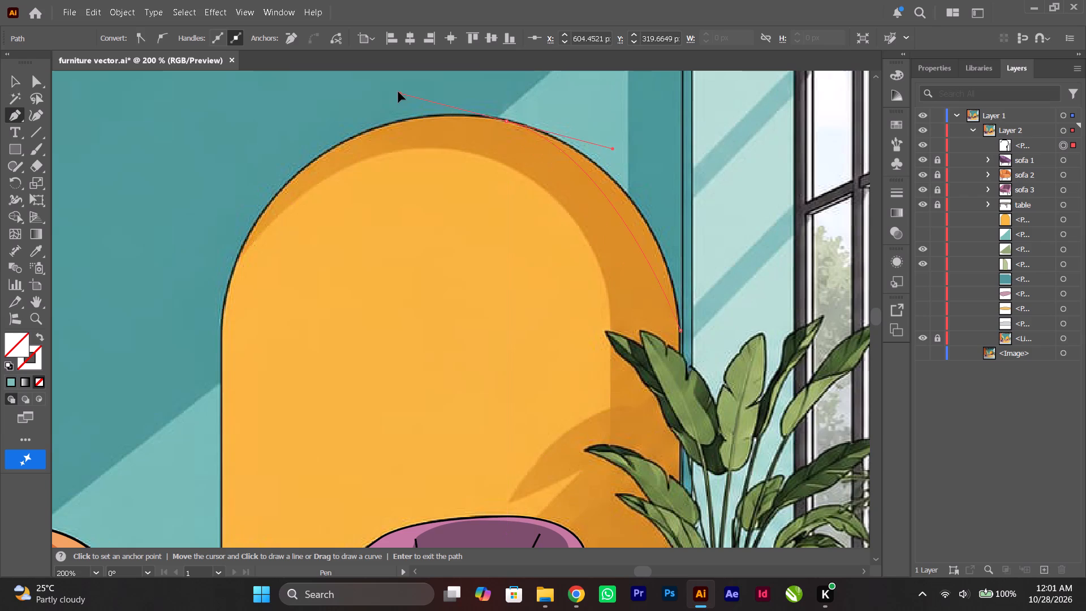
drag(398, 92, 381, 254)
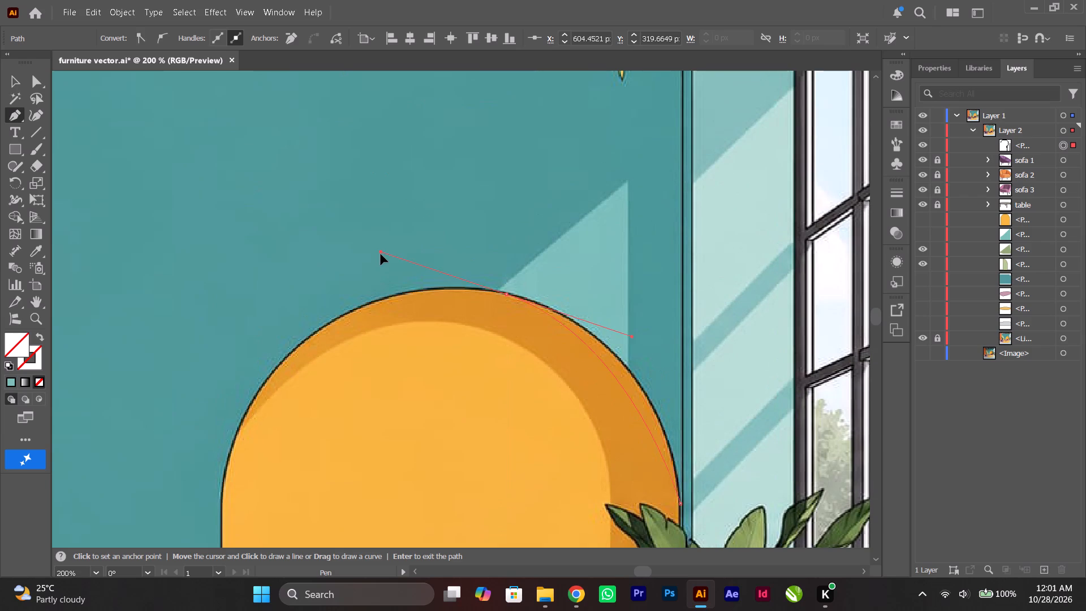
drag(381, 254, 343, 226)
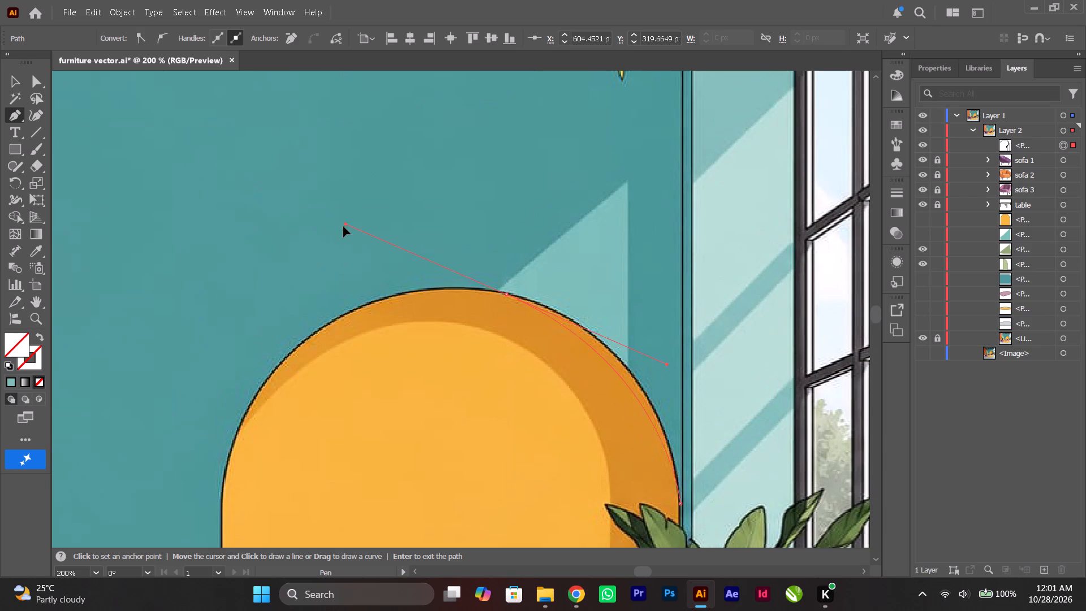
drag(343, 226, 334, 239)
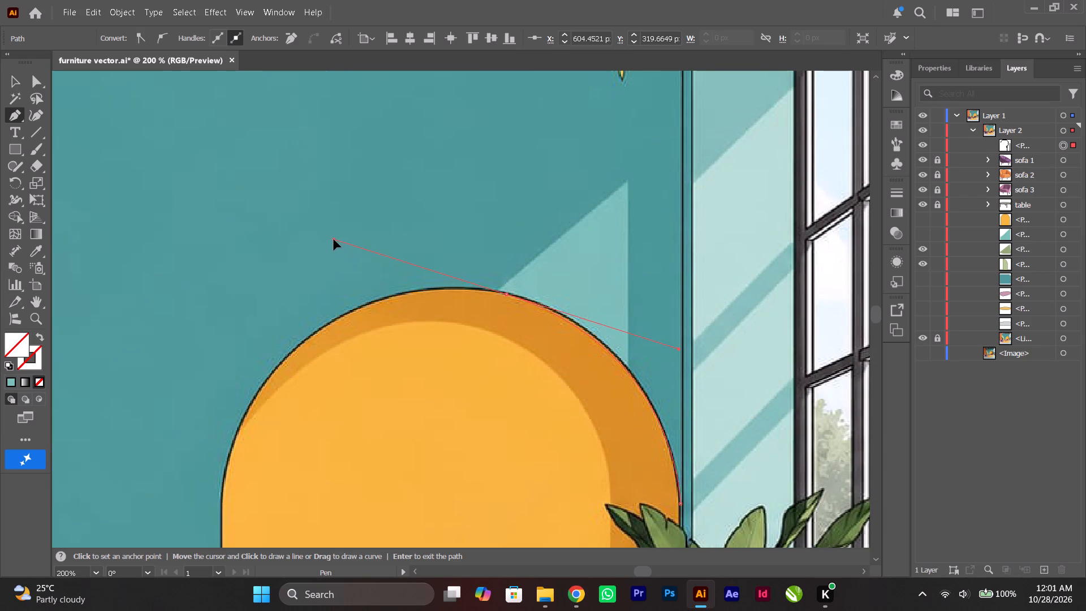
drag(334, 239, 335, 239)
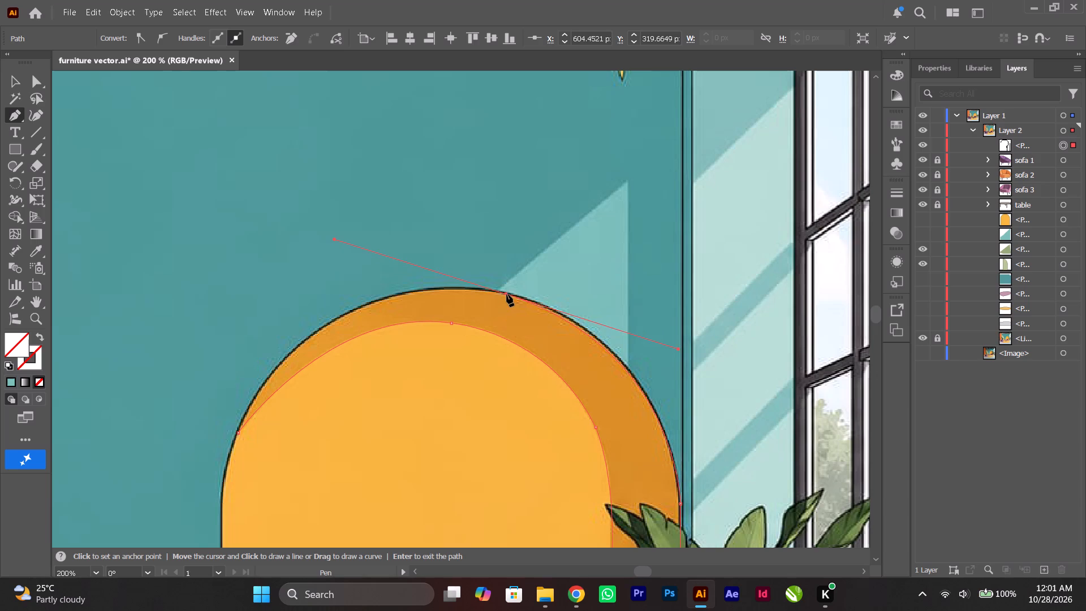
click(505, 294)
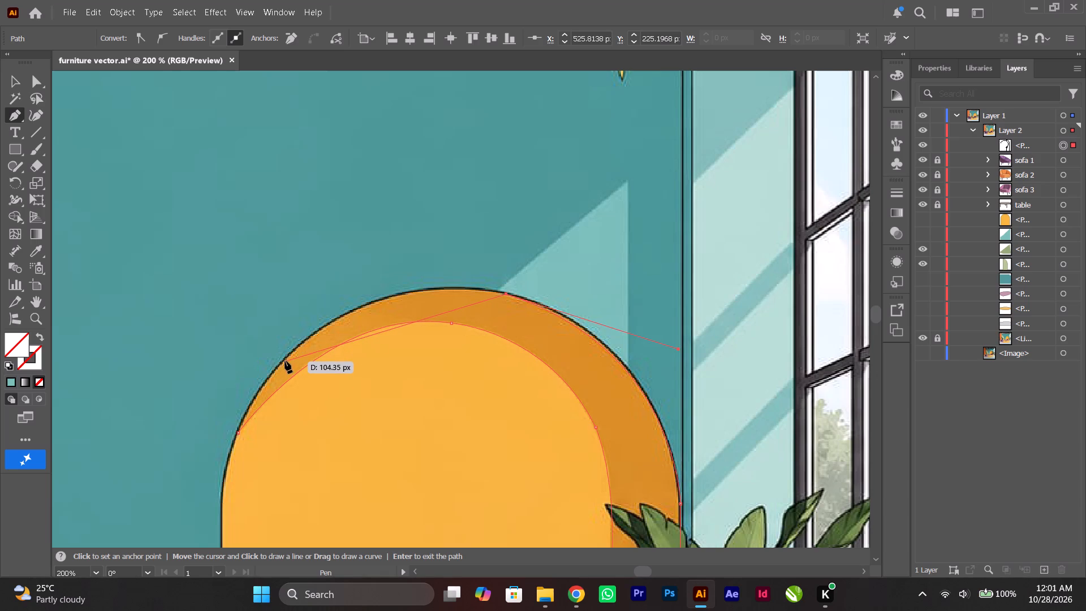
Continue the curve down the arch's upper left edge and close the shadow path at its starting anchor.
drag(285, 361, 195, 455)
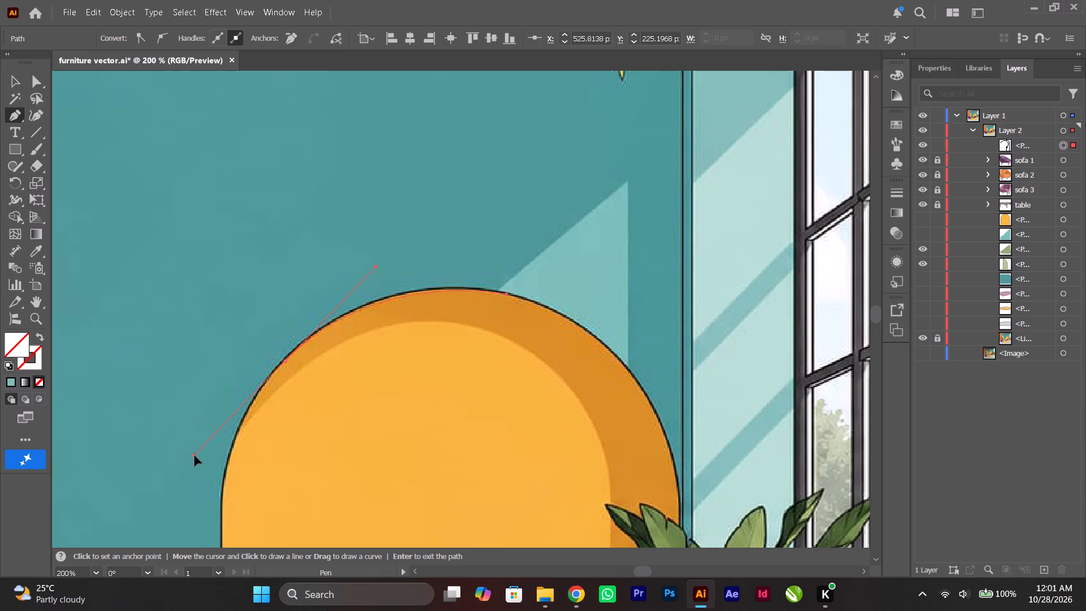
drag(195, 455, 195, 459)
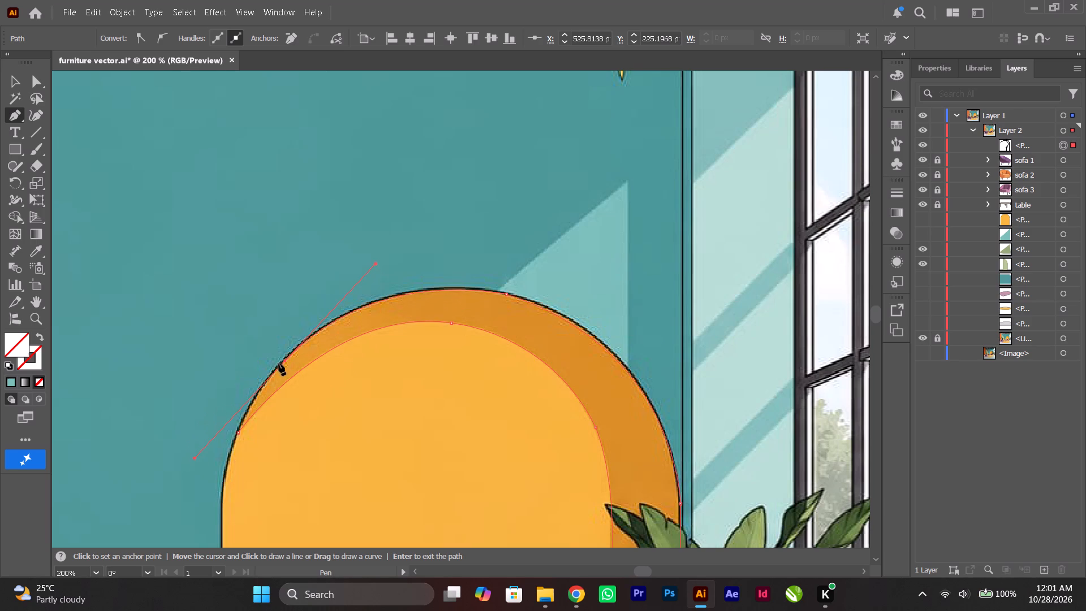
click(285, 362)
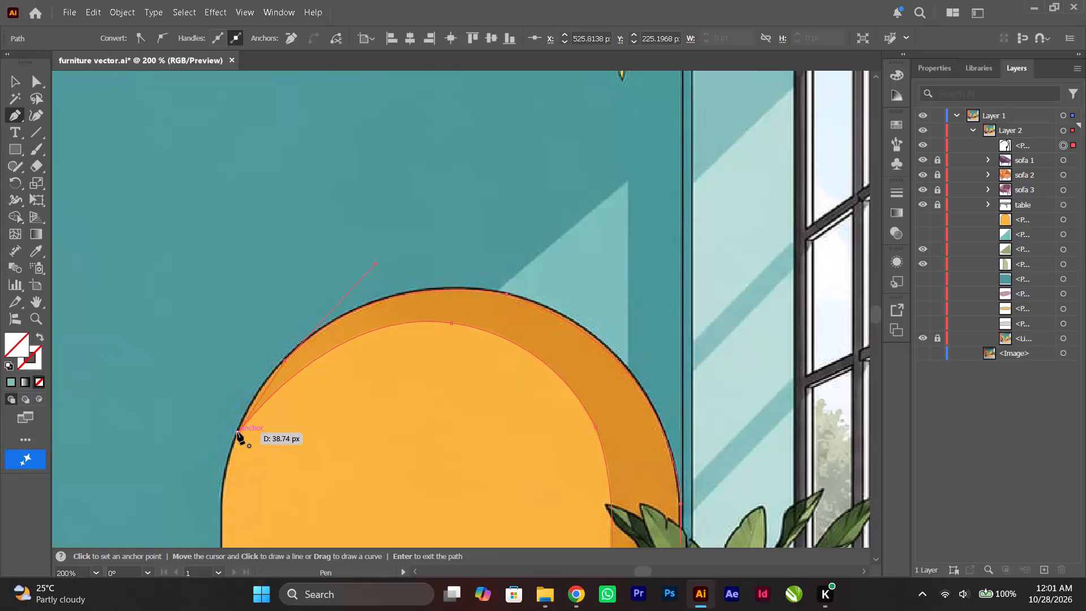
drag(238, 432, 223, 473)
Fill the closed shadow path with the dark orange sampled from the arch shadow in the reference image.
click(38, 247)
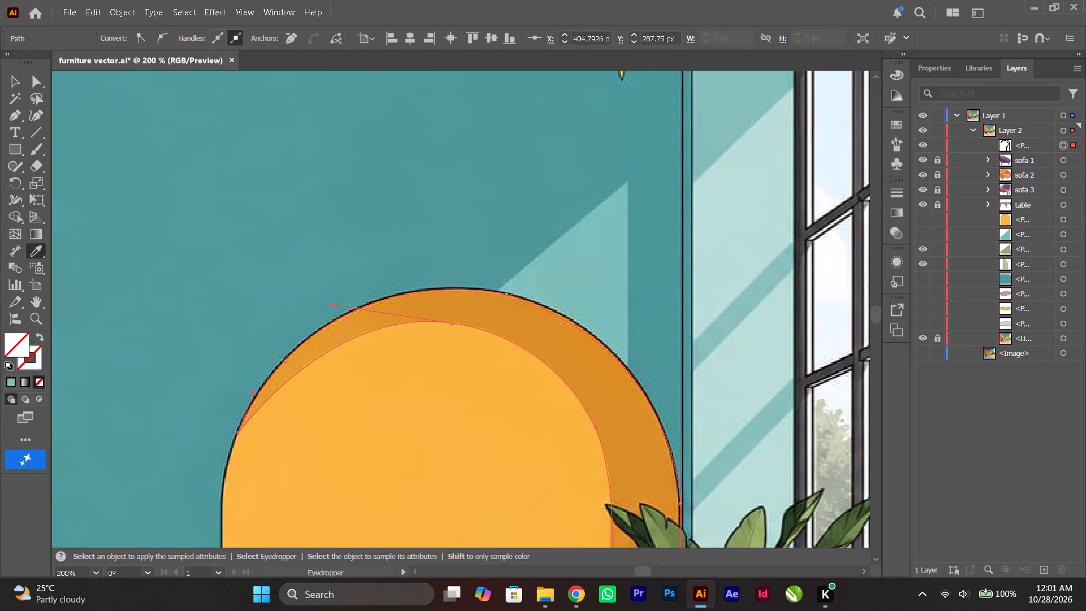
click(580, 360)
Restack the orange shadow path below the table group and directly above the yellow arch path.
scroll(580, 360, down, 6)
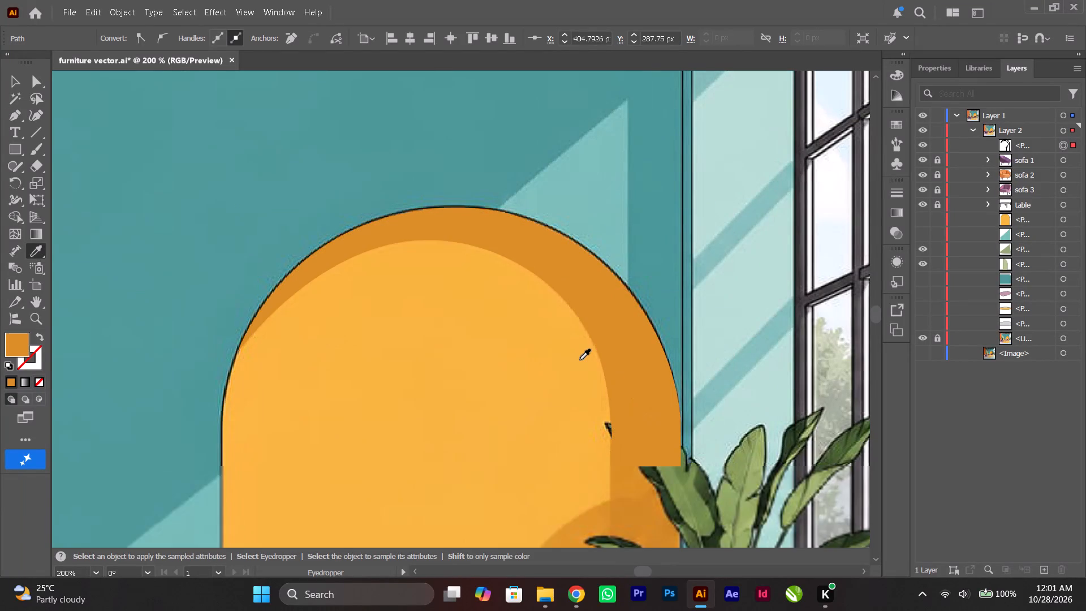
scroll(580, 360, down, 17)
scroll(580, 360, down, 5)
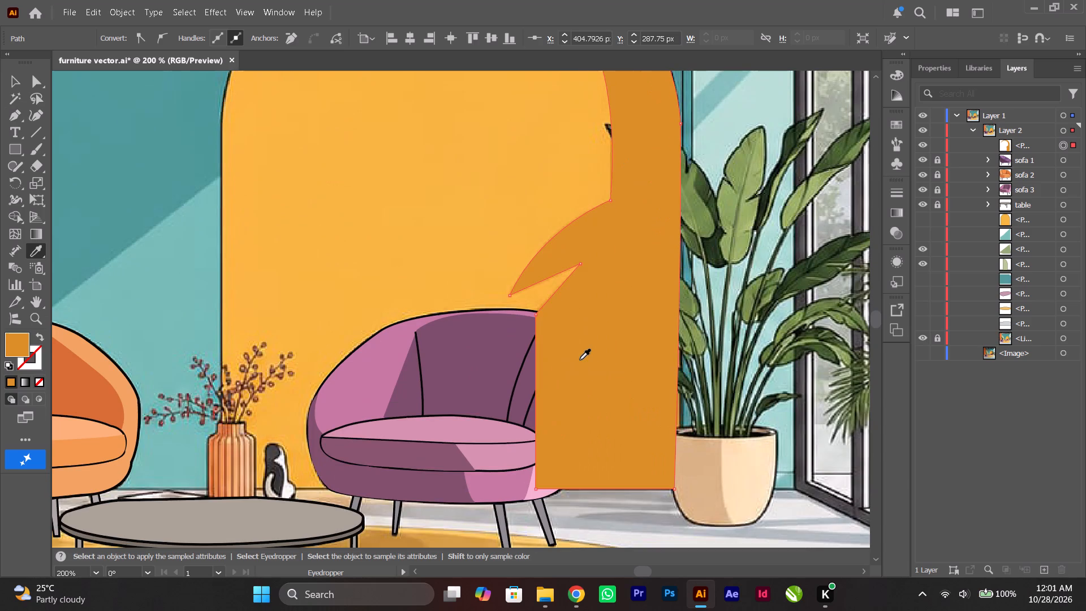
alt+scroll(580, 360, down, 1)
scroll(580, 360, down, 1)
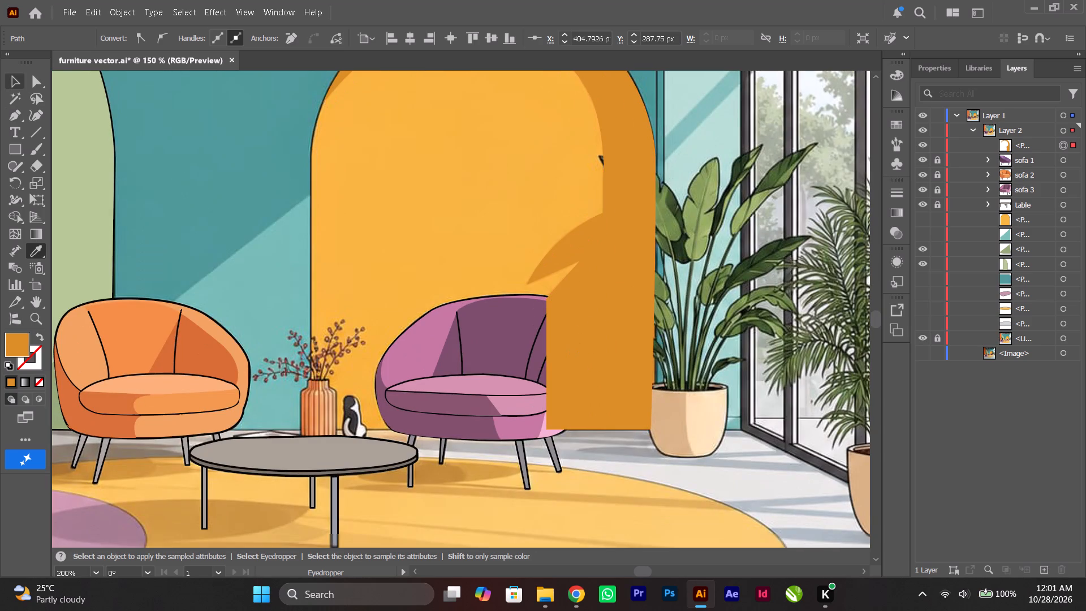
click(12, 76)
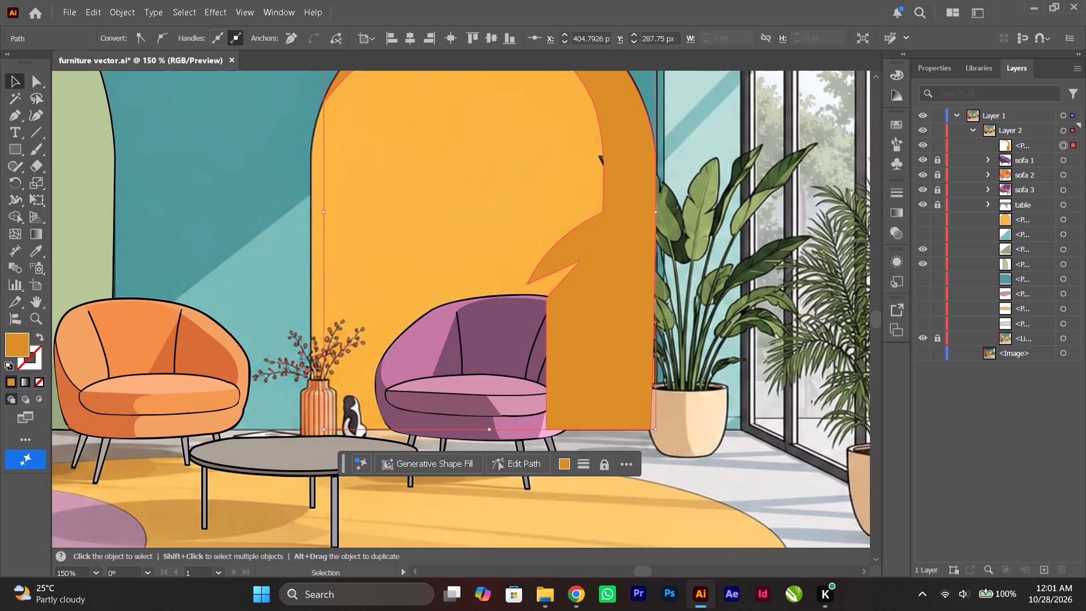
drag(1040, 142, 1029, 210)
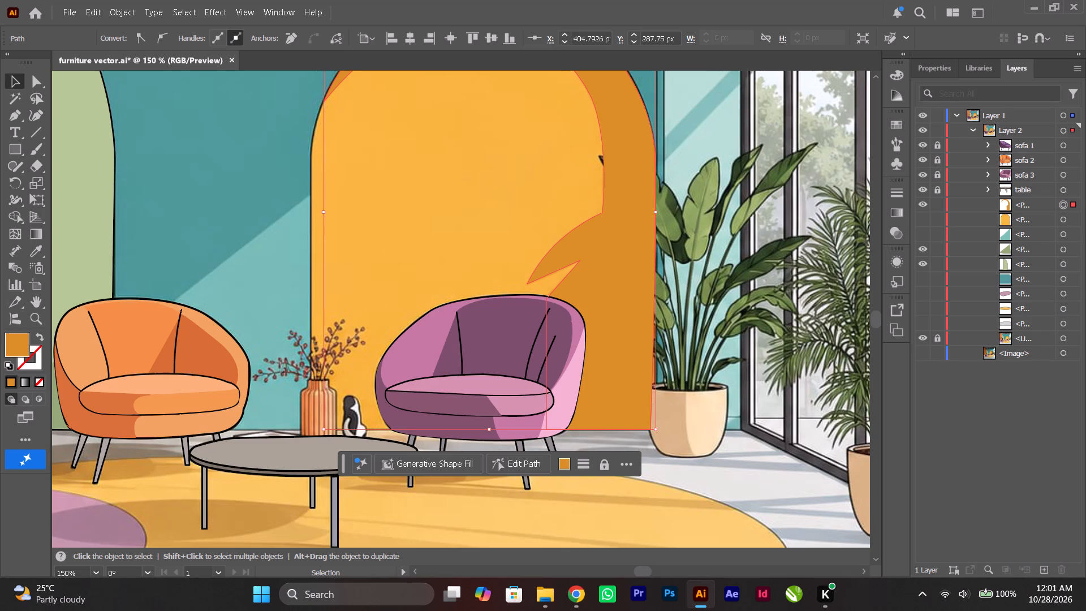
Make the hidden yellow arch, light teal wall patch and dark teal wall shapes visible again.
click(923, 220)
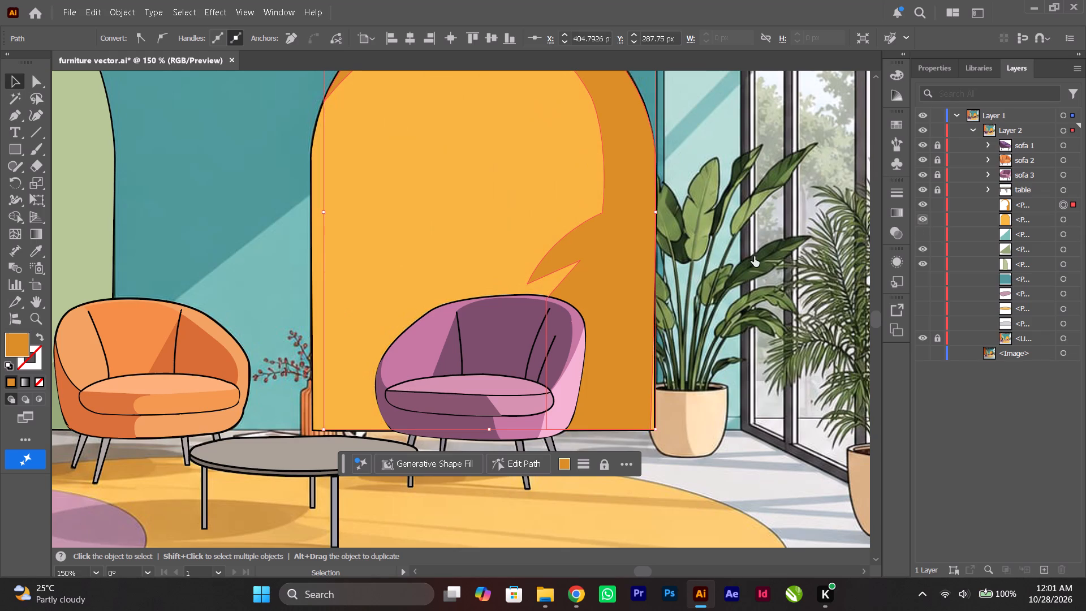
click(755, 401)
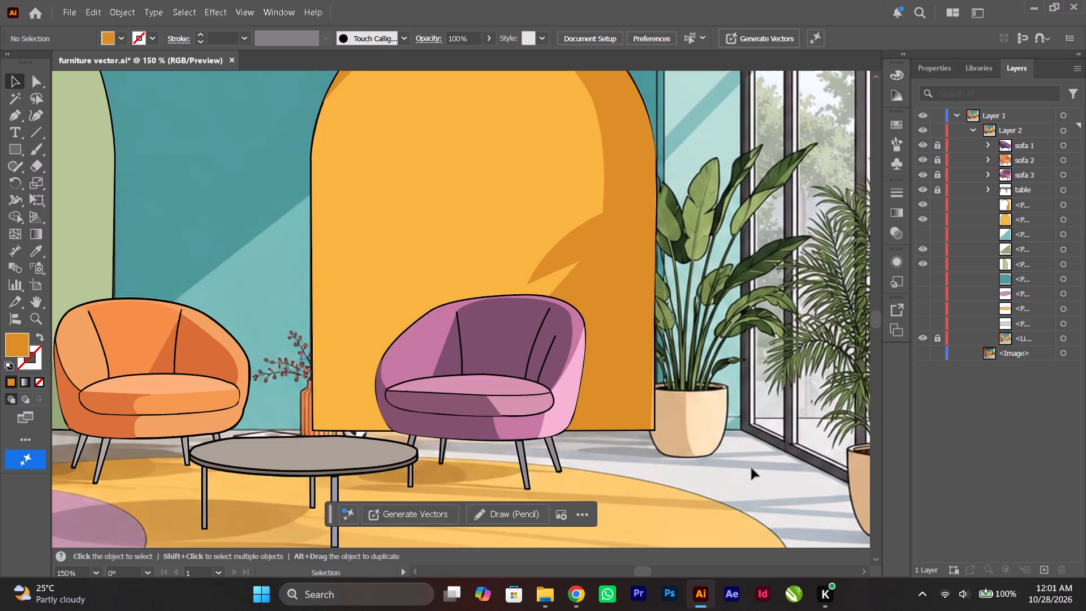
scroll(746, 454, up, 3)
alt+scroll(746, 454, down, 2)
ctrl+scroll(745, 451, down, 1)
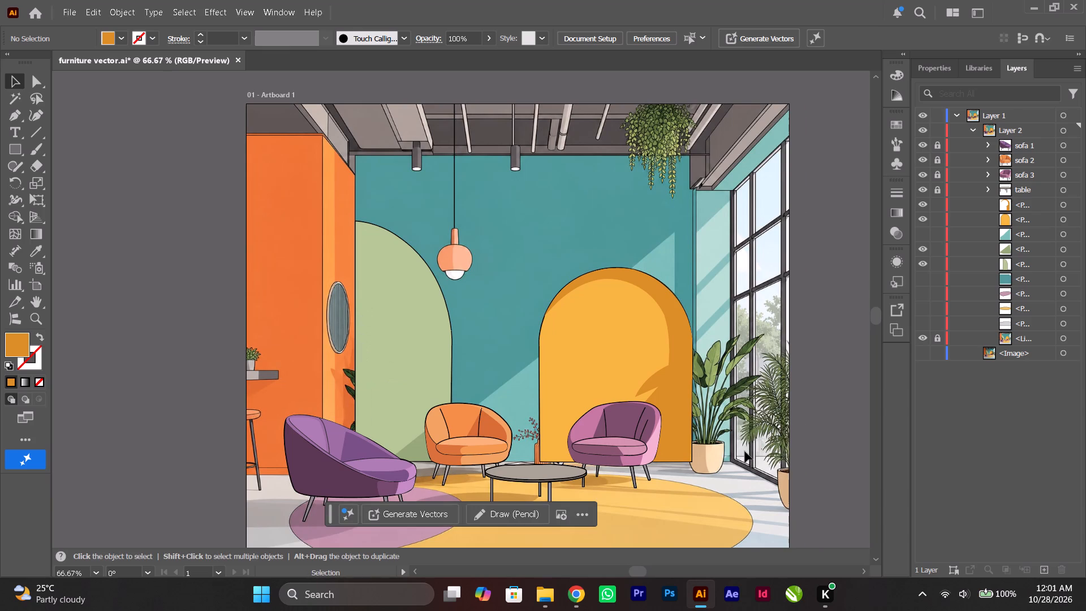
click(920, 235)
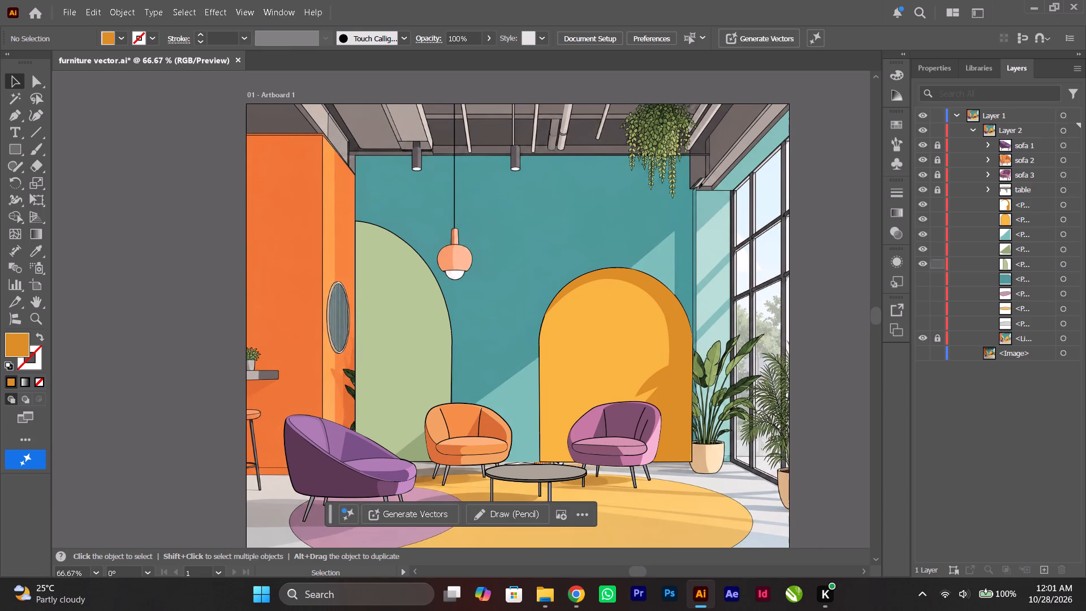
click(920, 277)
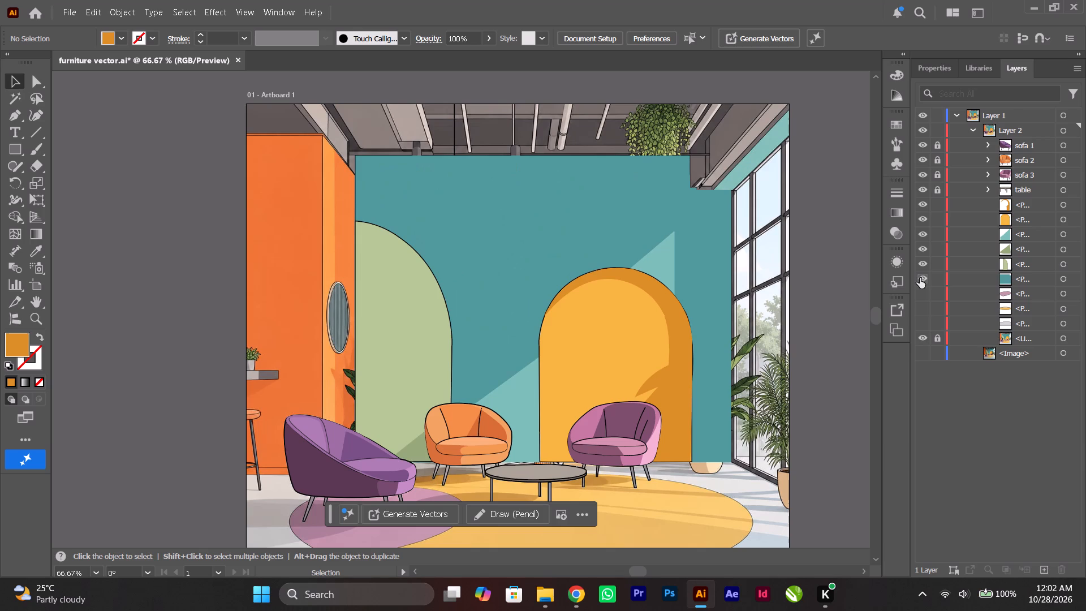
Save the illustration file.
key(ctrl+s)
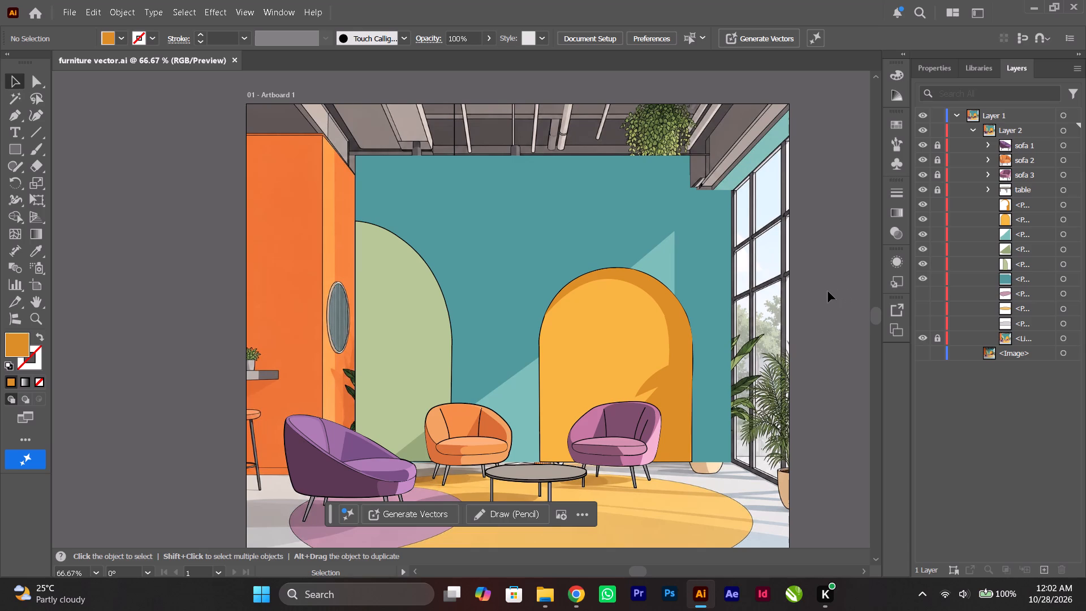
scroll(828, 291, down, 4)
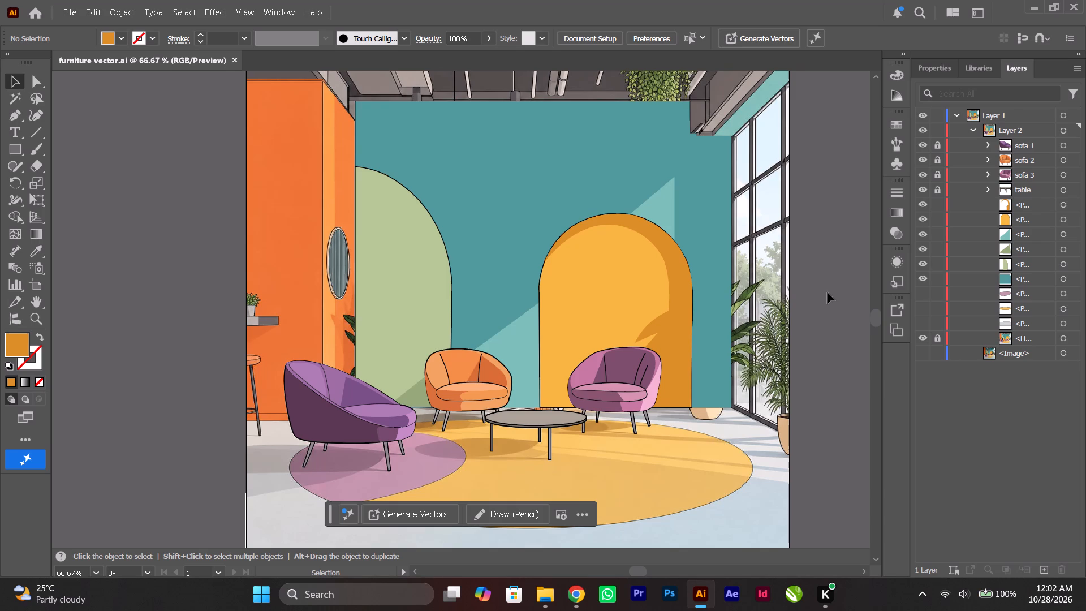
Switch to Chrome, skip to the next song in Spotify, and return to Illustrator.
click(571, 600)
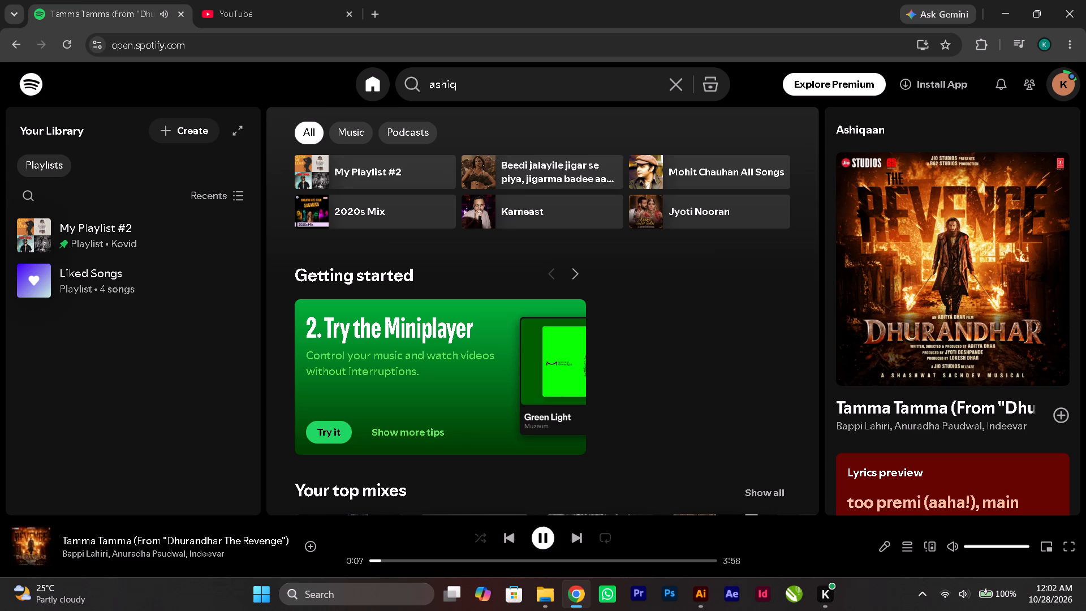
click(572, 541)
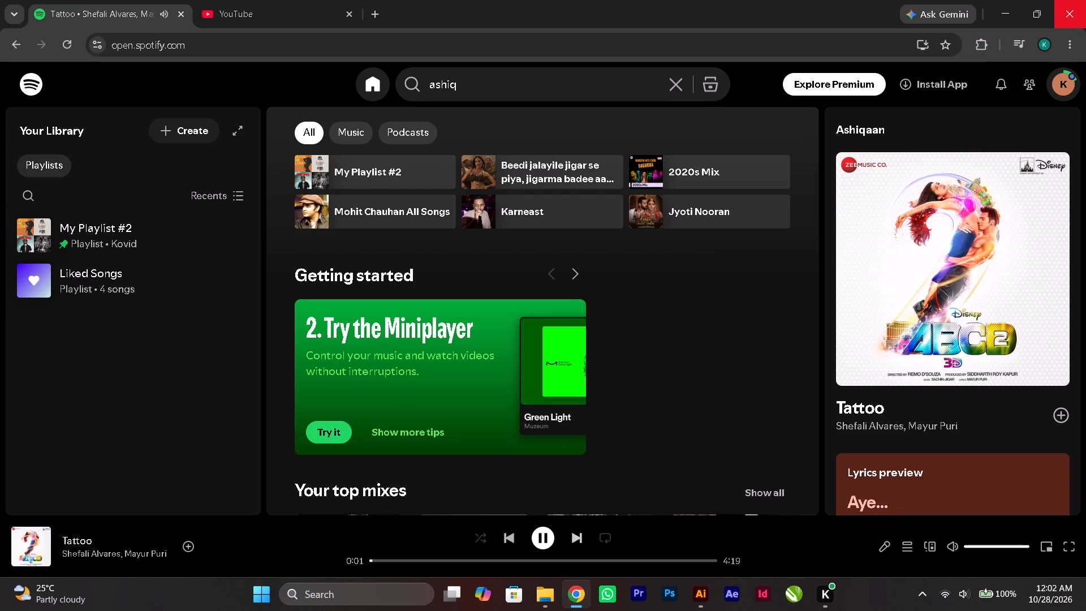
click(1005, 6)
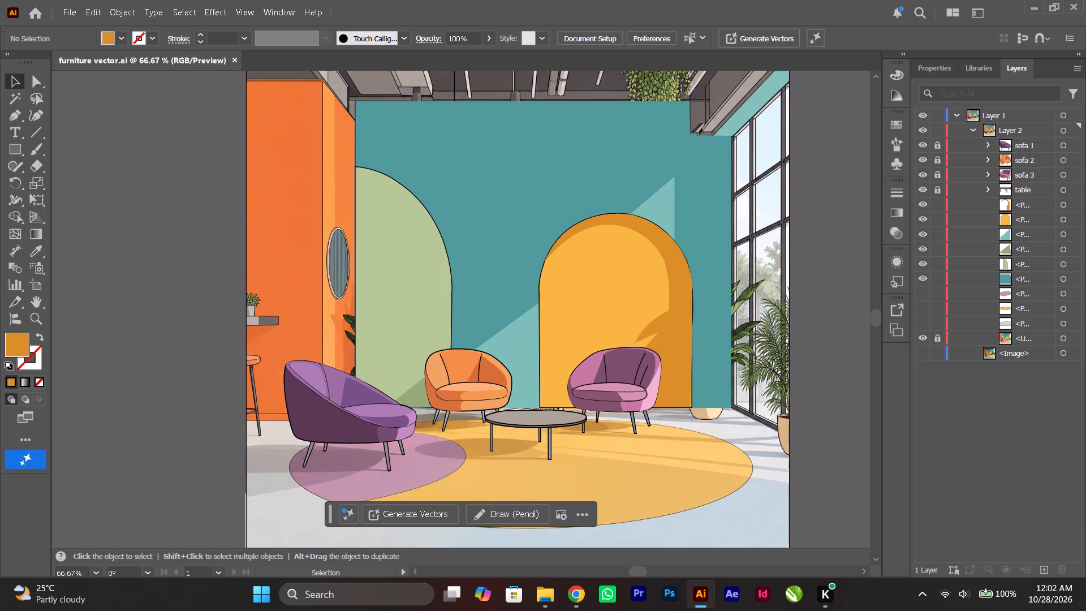
Unlock and briefly hide the reference image to check the traced shapes alone, then show and relock it.
click(936, 337)
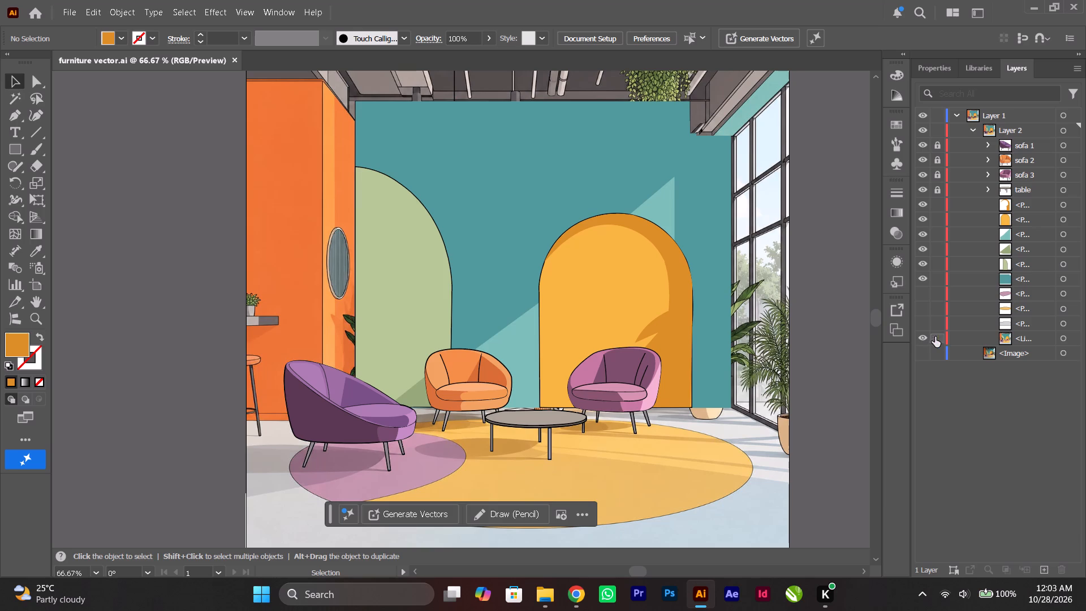
click(923, 339)
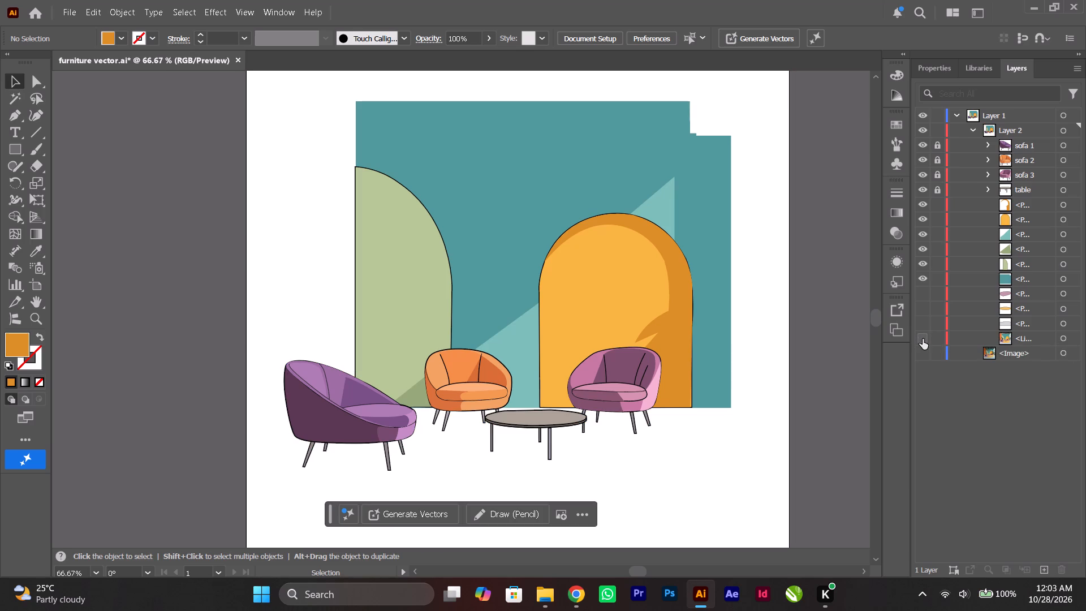
click(923, 339)
click(935, 339)
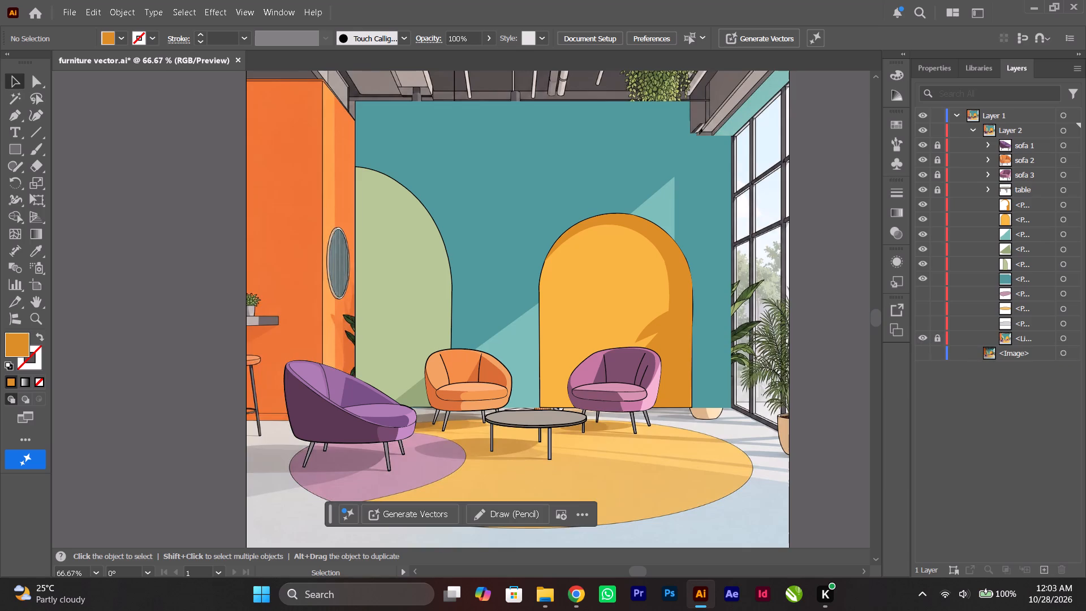
Hide the dark teal wall shape to expose the reference image between the yellow arch and the window.
click(686, 188)
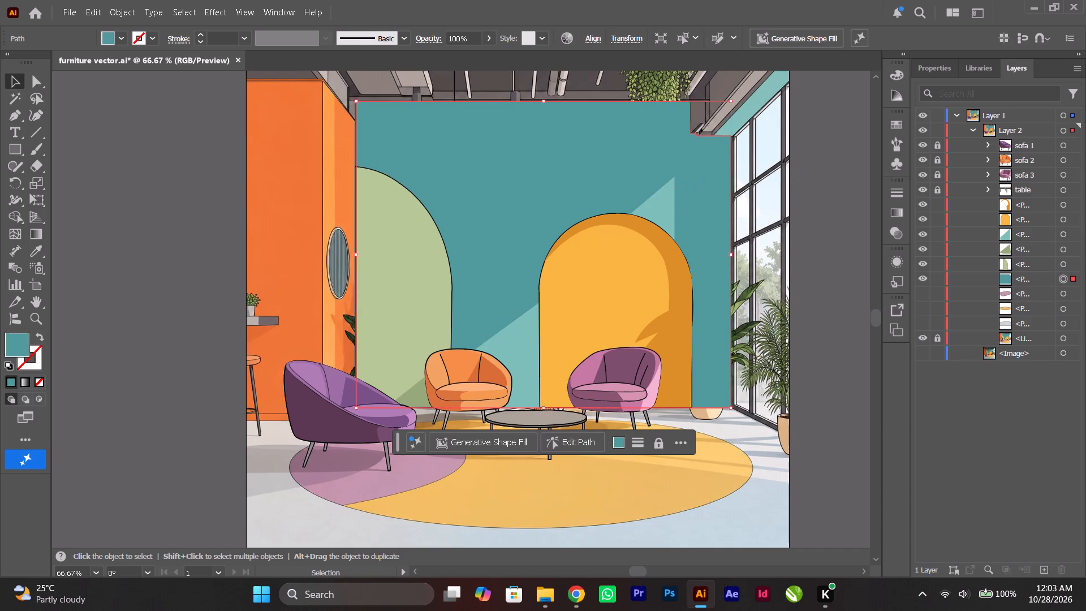
click(924, 274)
alt+scroll(729, 199, up, 2)
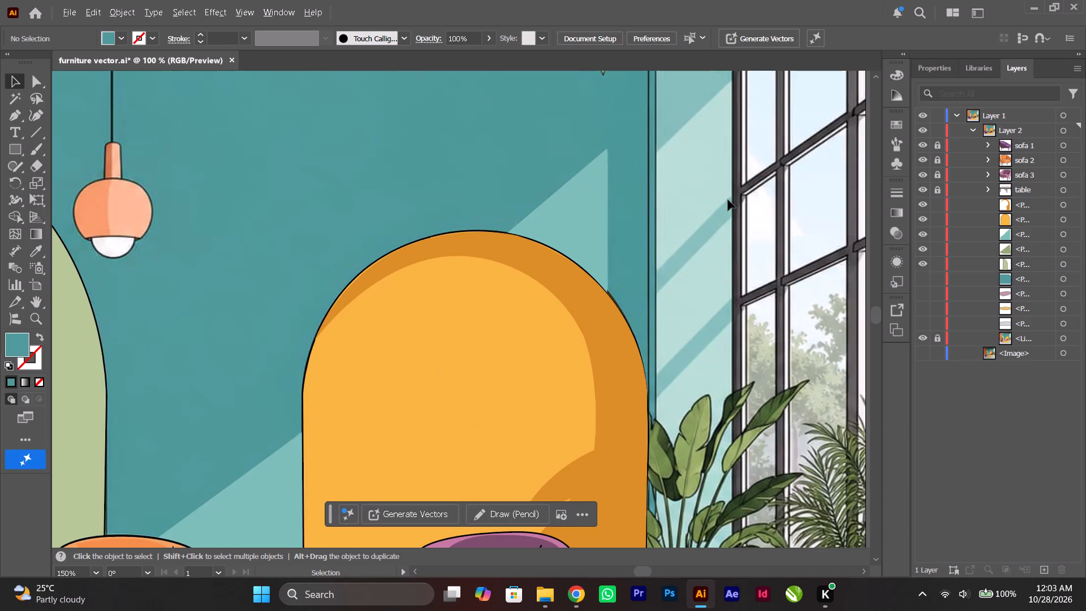
Hide the yellow arch and its orange shadow shape to expose the reference image behind them.
ctrl+scroll(728, 200, down, 7)
scroll(666, 200, down, 15)
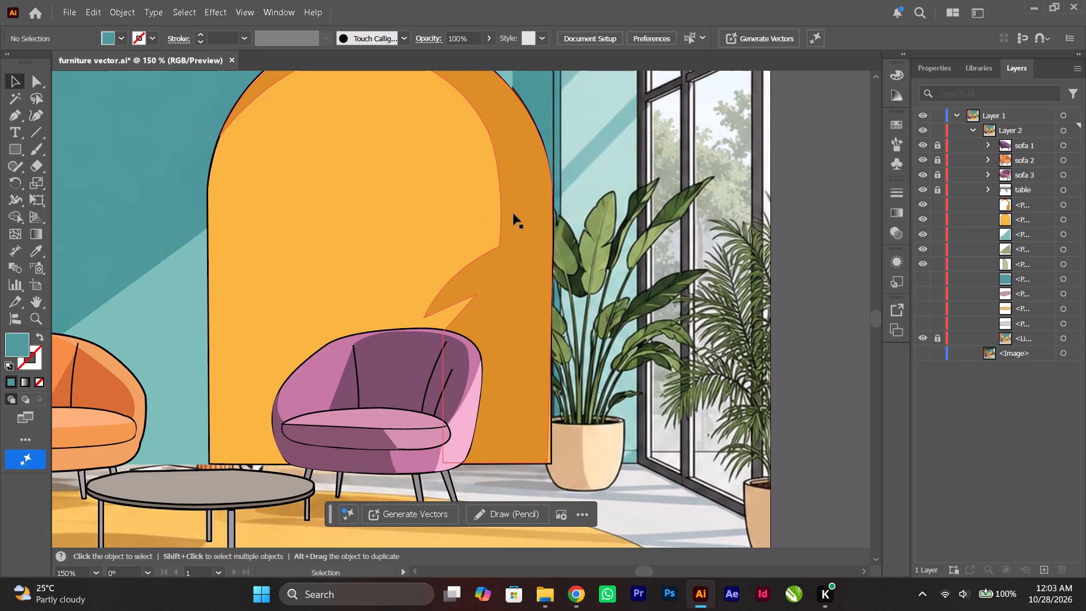
double_click(923, 223)
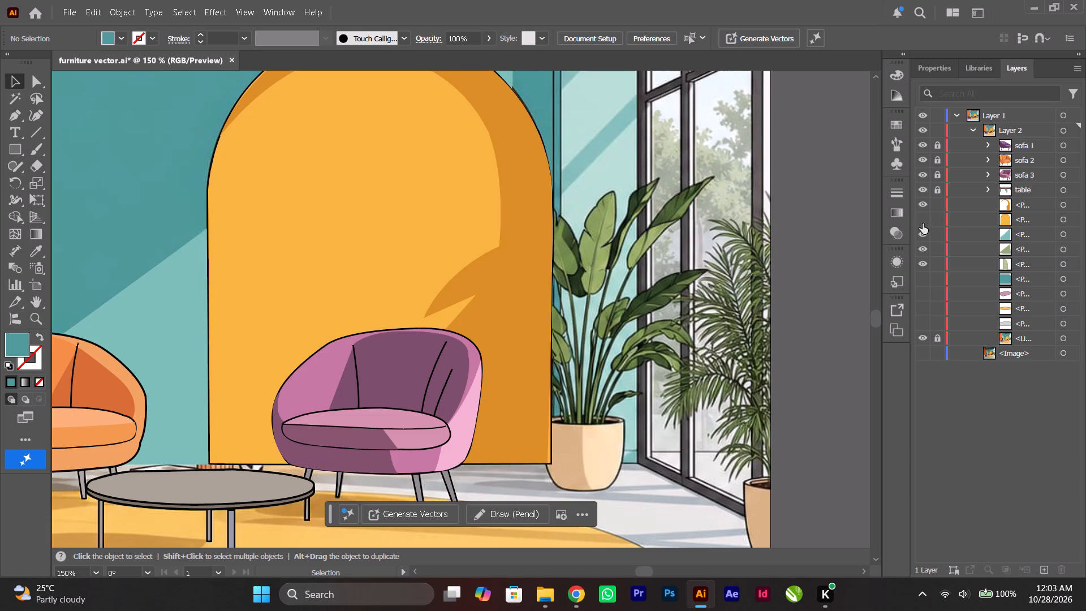
click(922, 200)
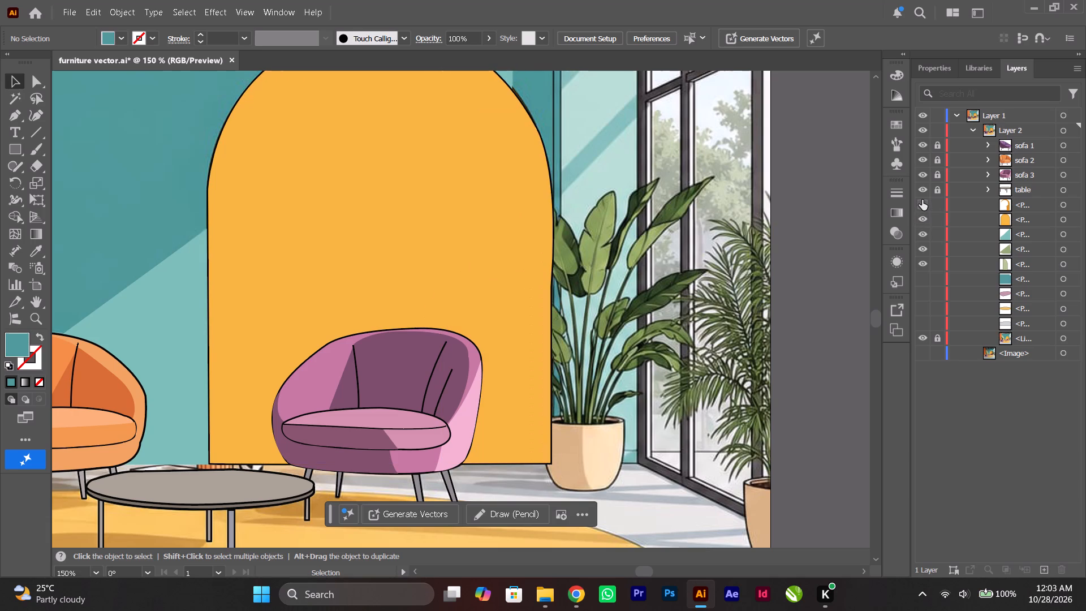
click(920, 220)
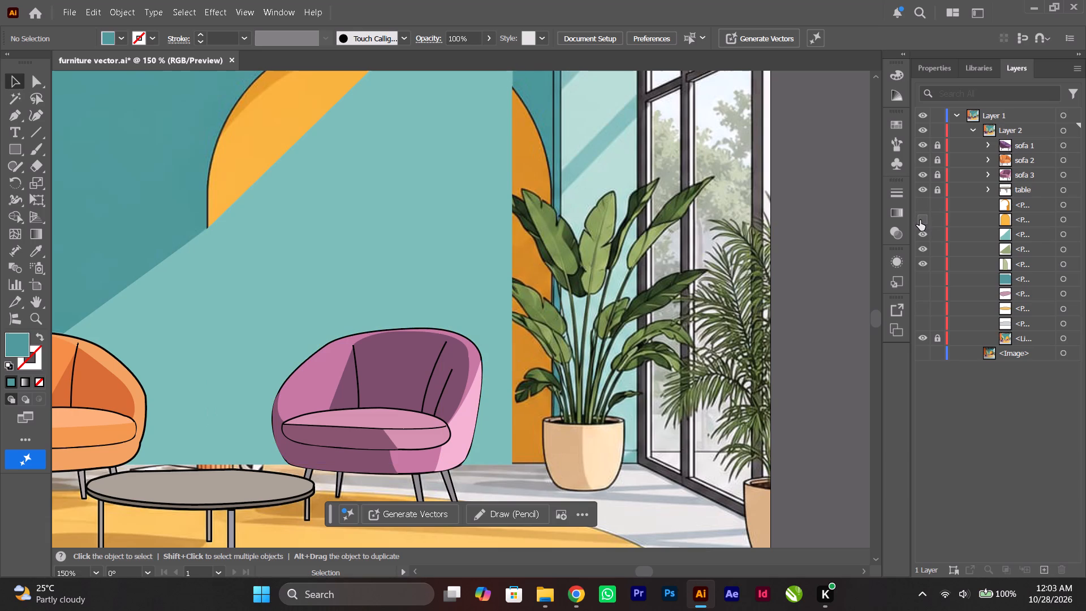
Trace the narrow vertical wall-corner strip beside the window with the Pen tool, about 365 px tall, from the ceiling beam down behind the plant pot.
scroll(636, 280, up, 2)
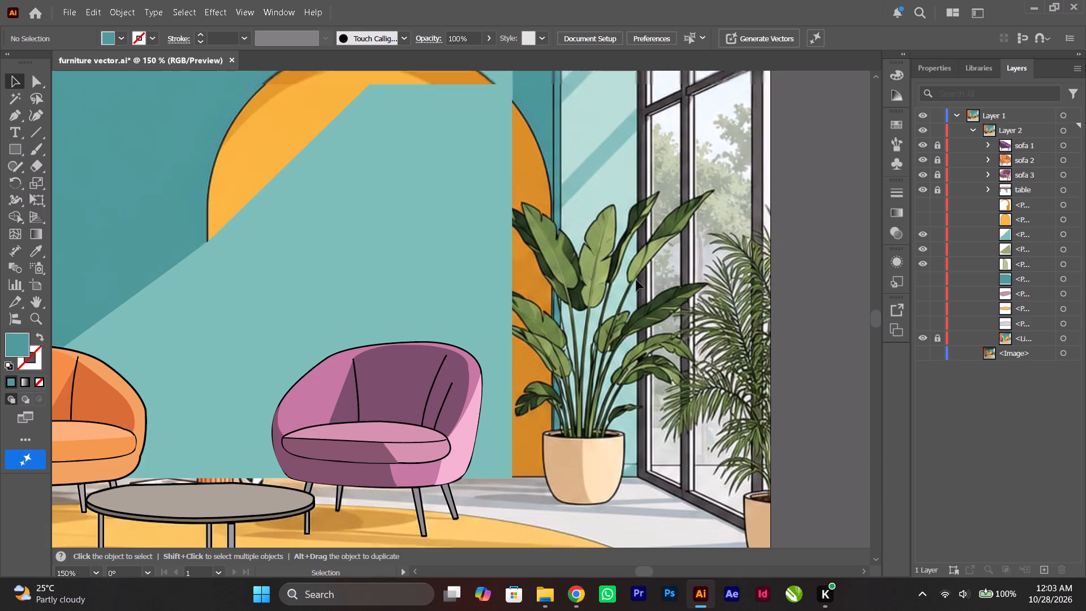
scroll(636, 280, up, 2)
alt+scroll(636, 280, down, 1)
scroll(635, 280, up, 9)
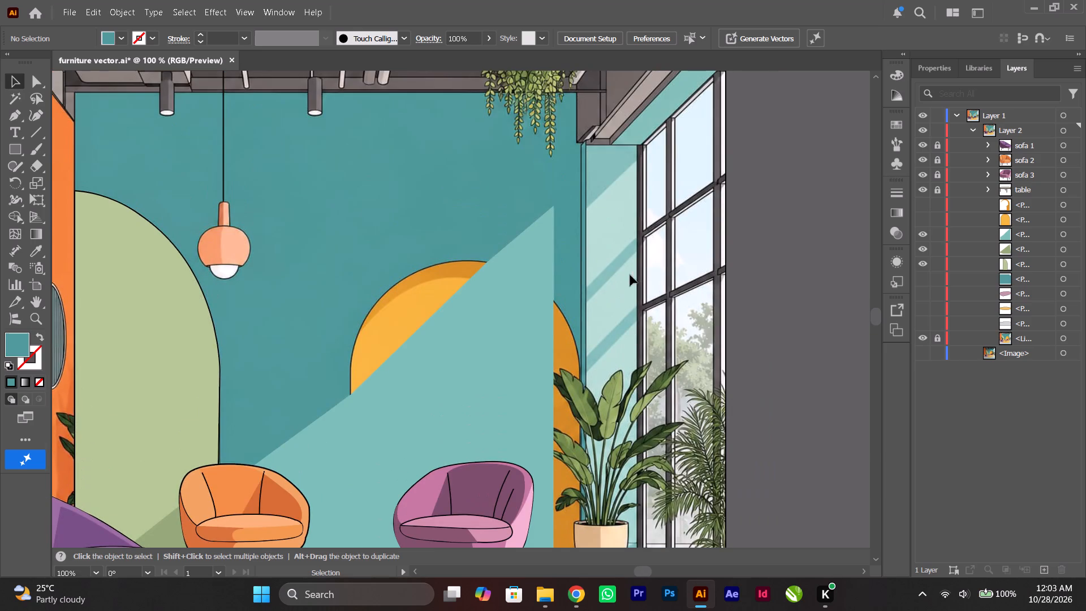
alt+scroll(612, 251, up, 3)
scroll(611, 251, up, 13)
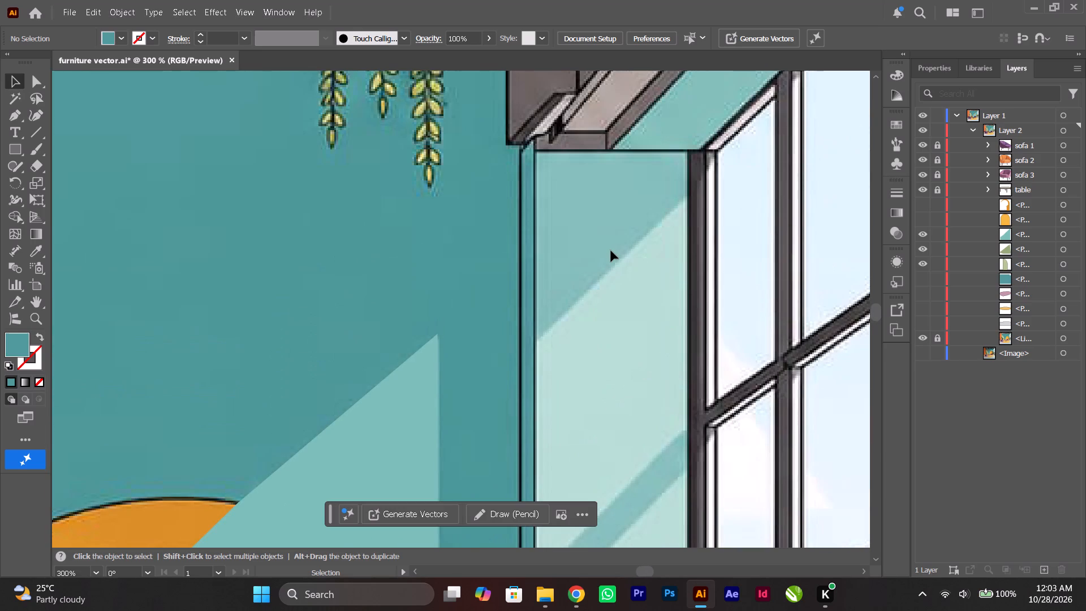
click(16, 112)
alt+scroll(505, 171, up, 3)
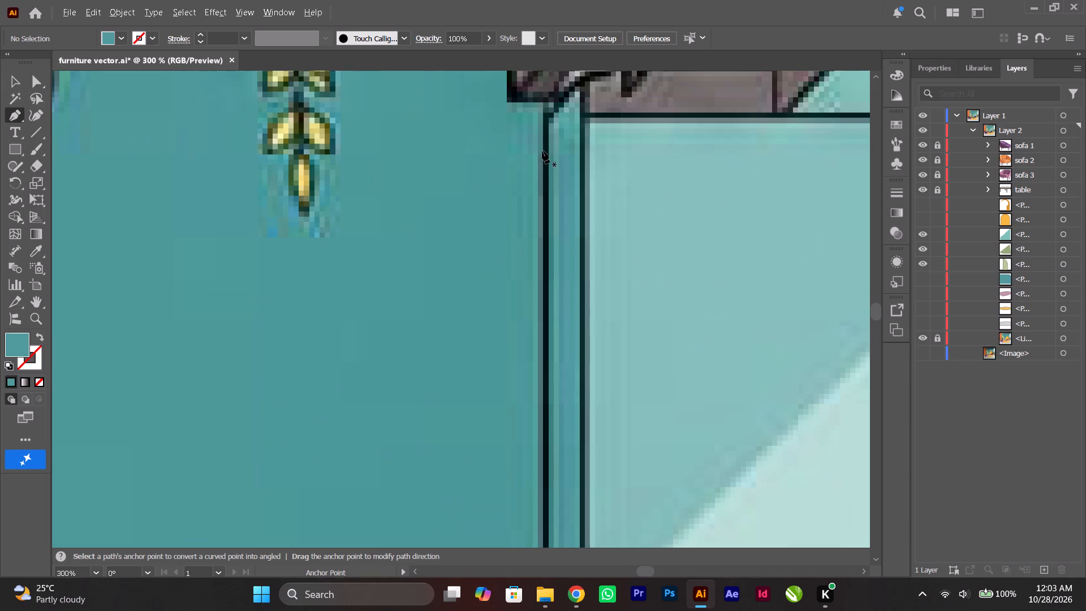
click(548, 119)
scroll(548, 119, up, 4)
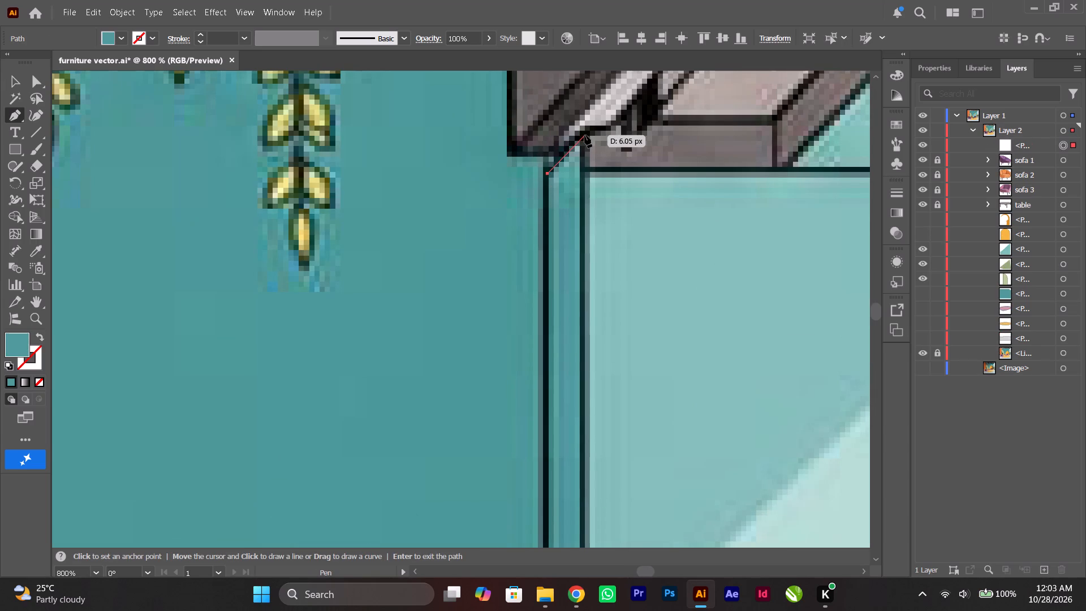
click(585, 135)
scroll(585, 135, down, 14)
scroll(596, 208, down, 7)
alt+scroll(596, 209, down, 2)
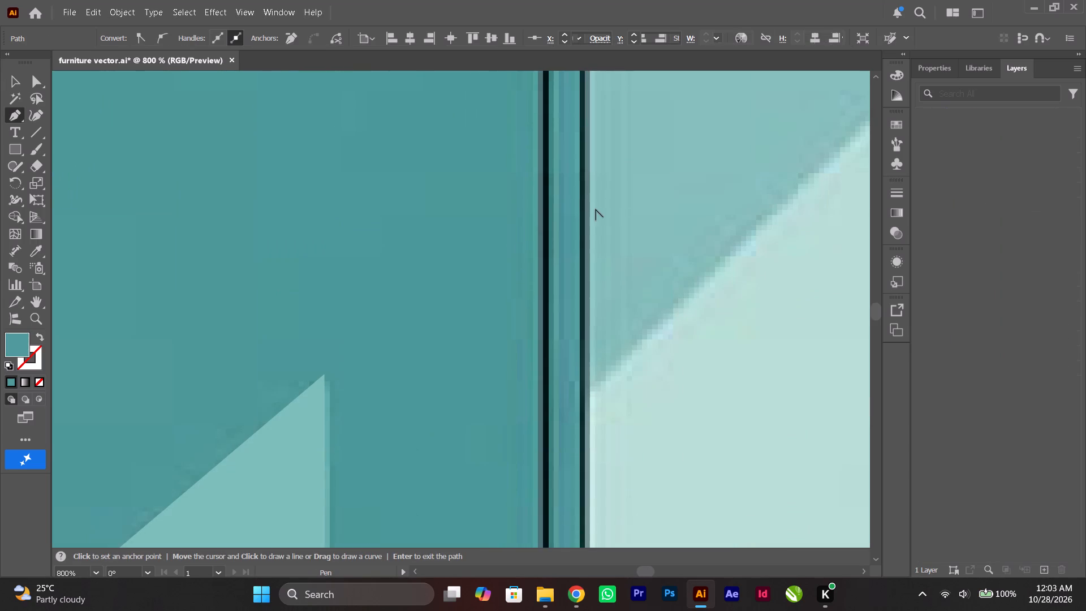
alt+scroll(596, 209, down, 3)
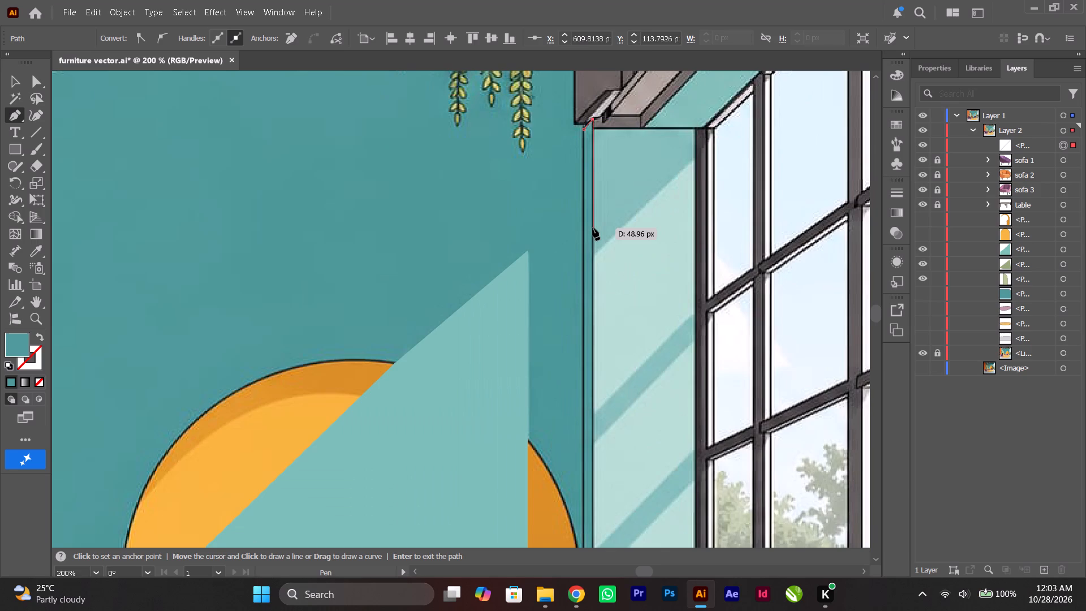
shift+scroll(593, 228, down, 7)
scroll(593, 234, down, 12)
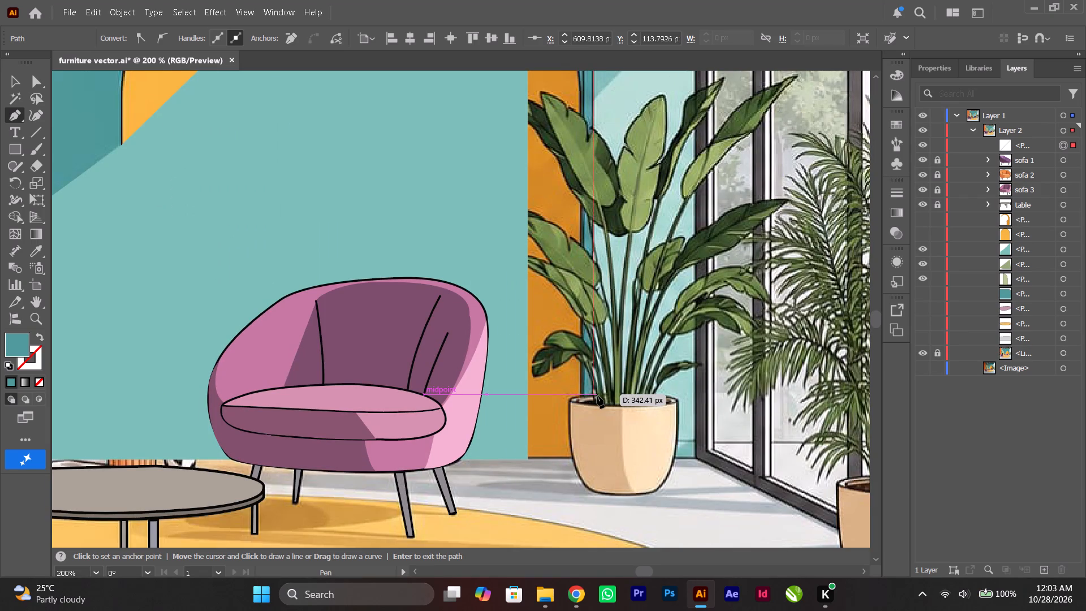
shift+click(597, 454)
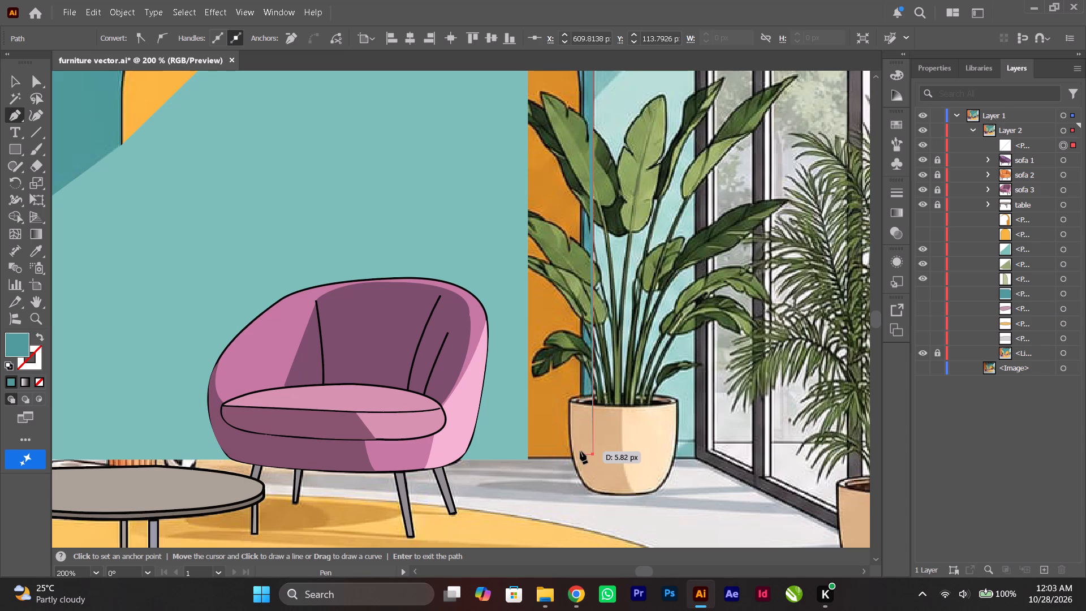
shift+click(581, 451)
scroll(580, 272, up, 17)
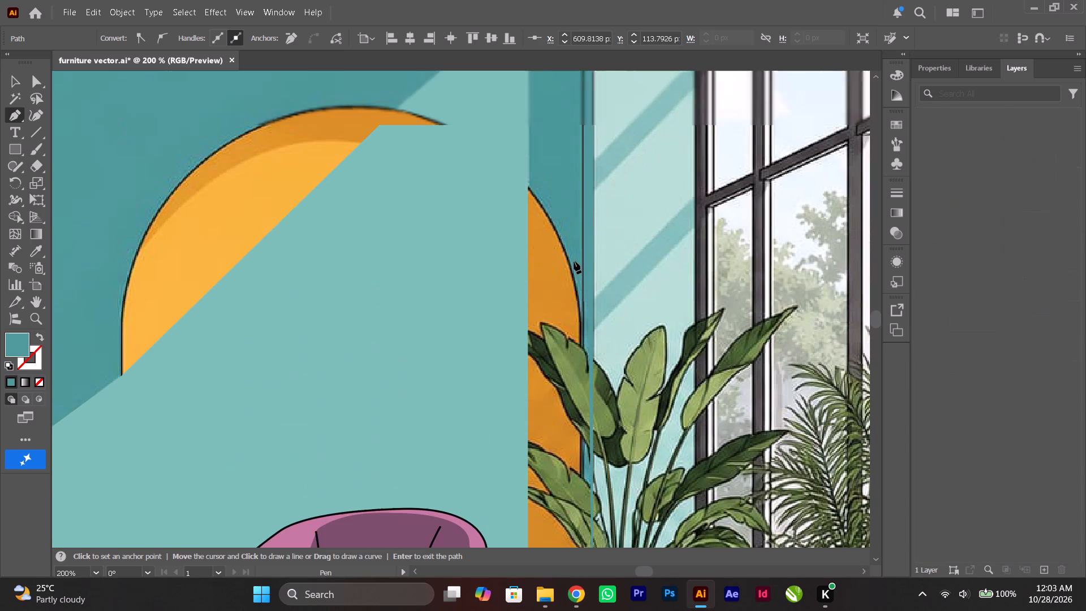
shift+scroll(581, 174, up, 15)
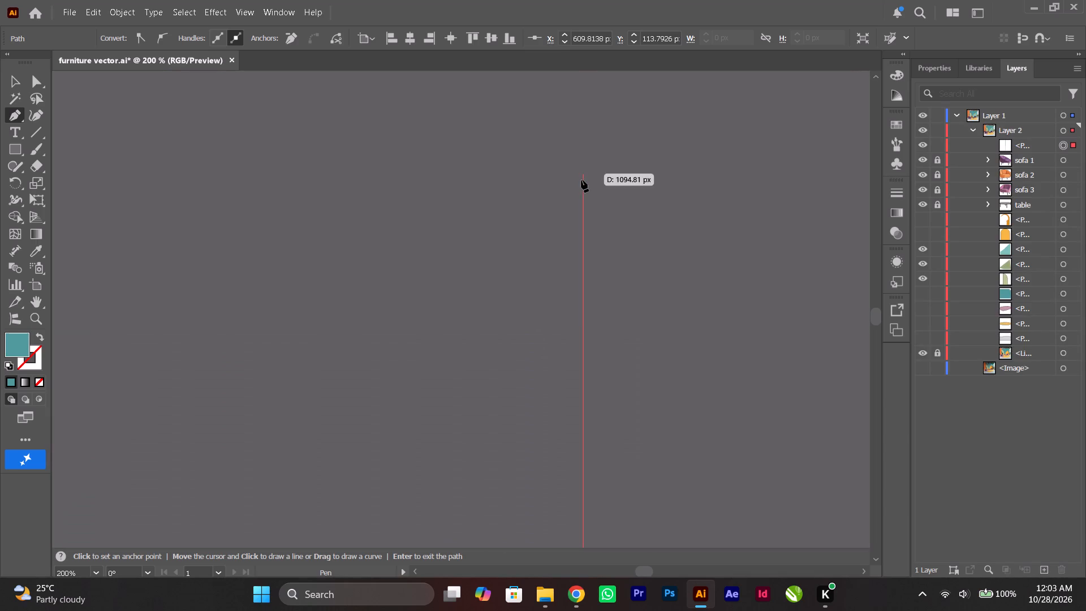
shift+scroll(581, 187, up, 1)
shift+scroll(580, 189, down, 12)
scroll(580, 190, down, 20)
scroll(580, 190, down, 8)
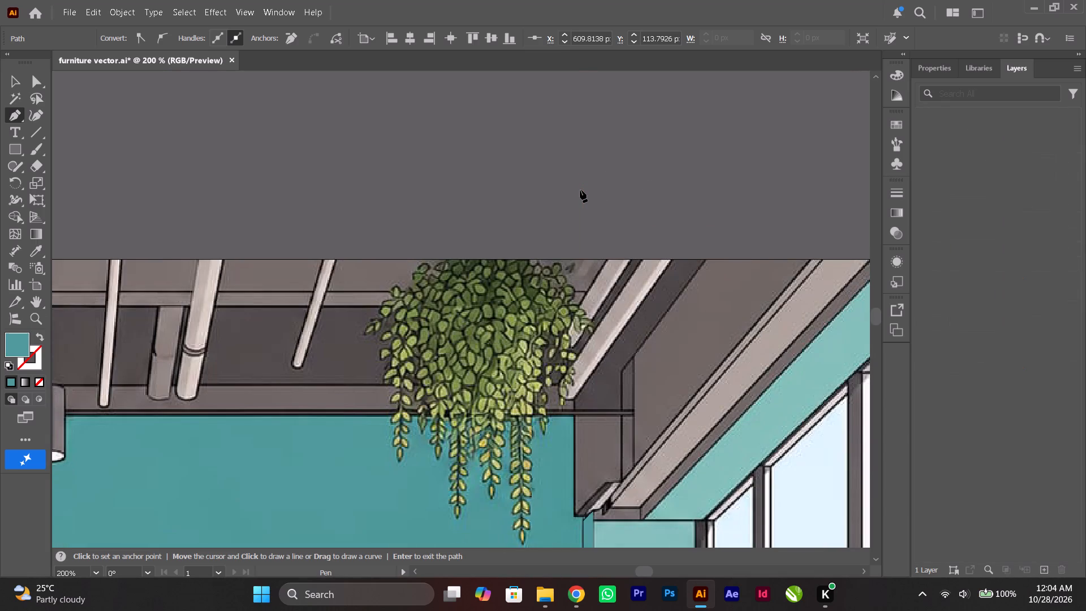
scroll(580, 190, down, 15)
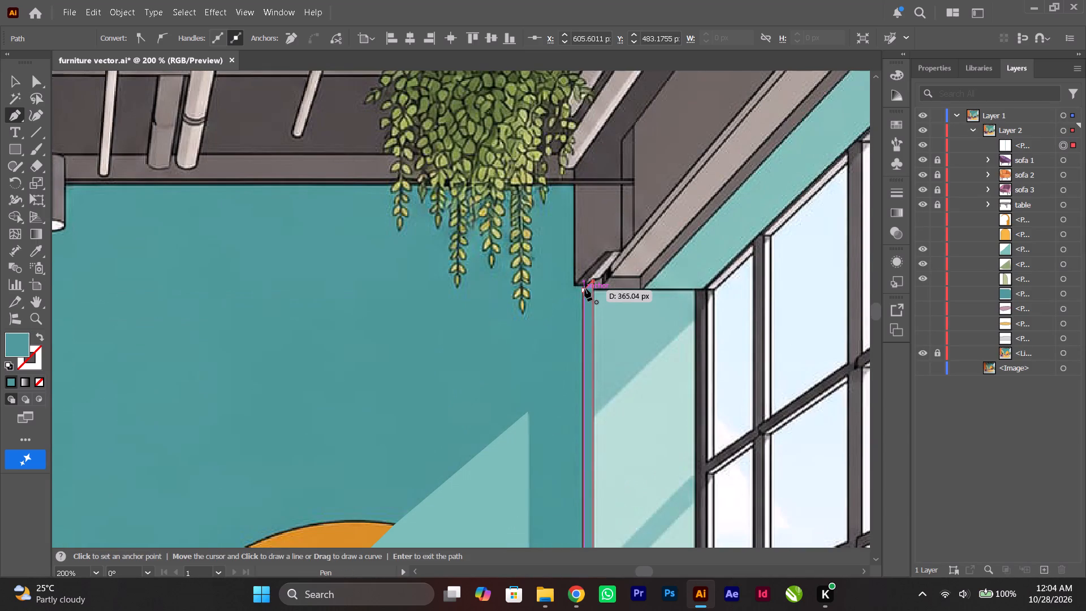
shift+click(585, 289)
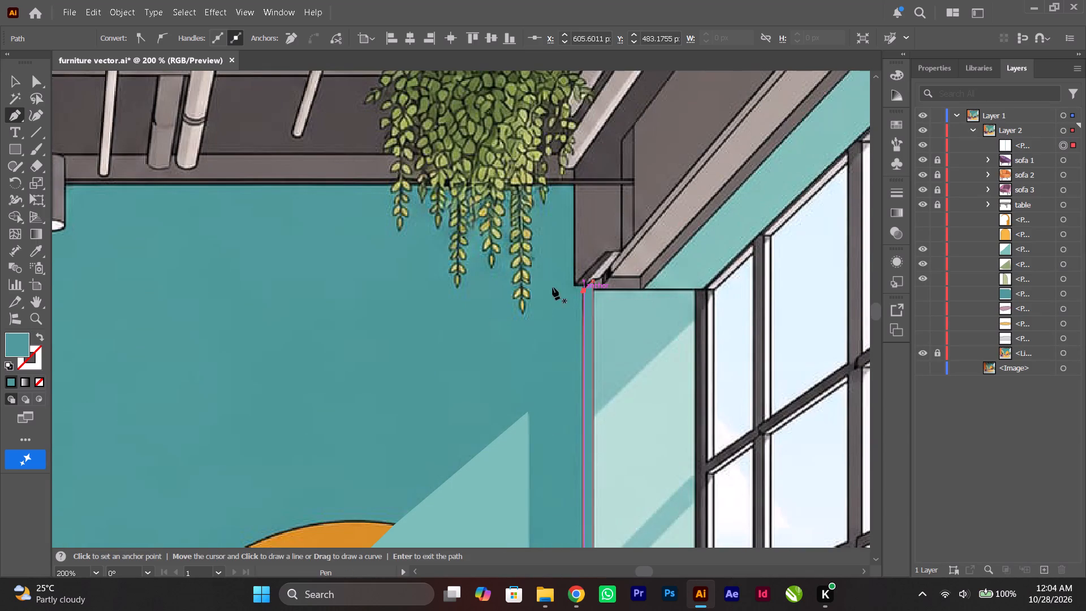
click(19, 87)
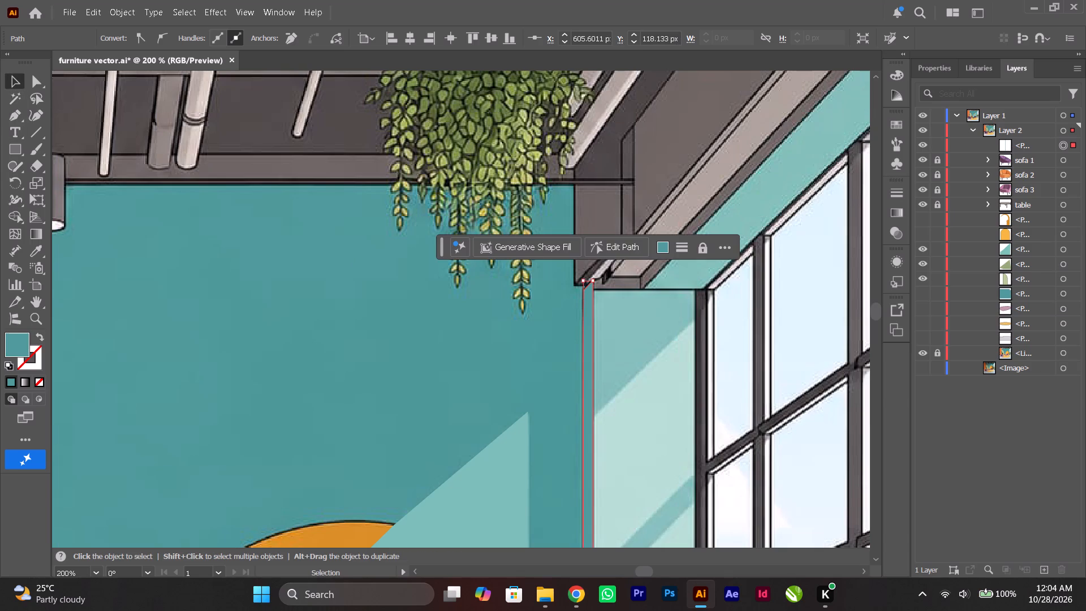
click(454, 308)
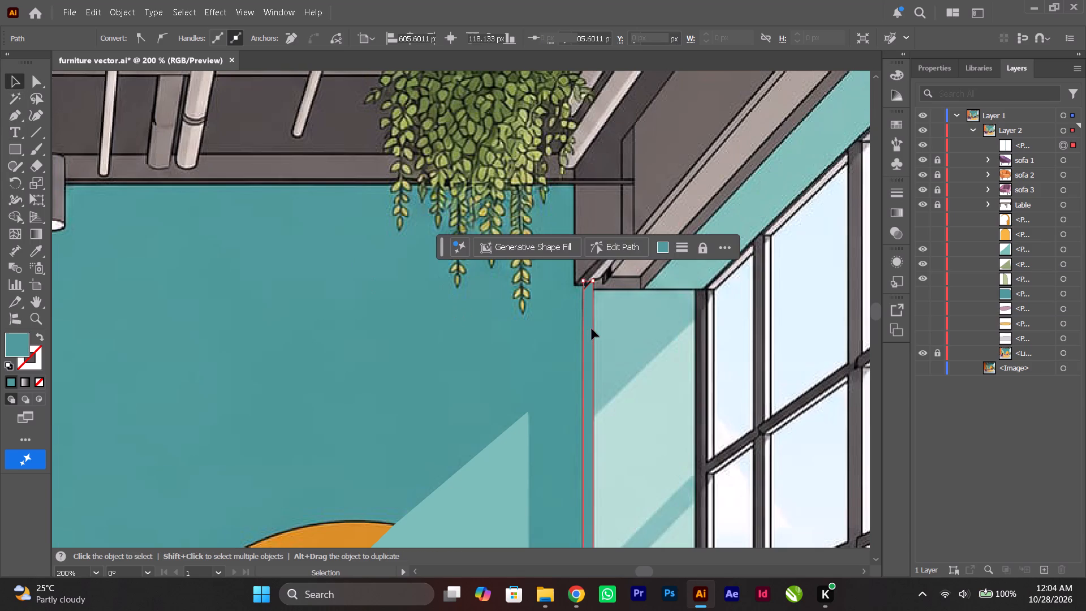
Give the traced wall-corner strip a 1 pt black outline, remove its fill, and deselect it.
click(590, 326)
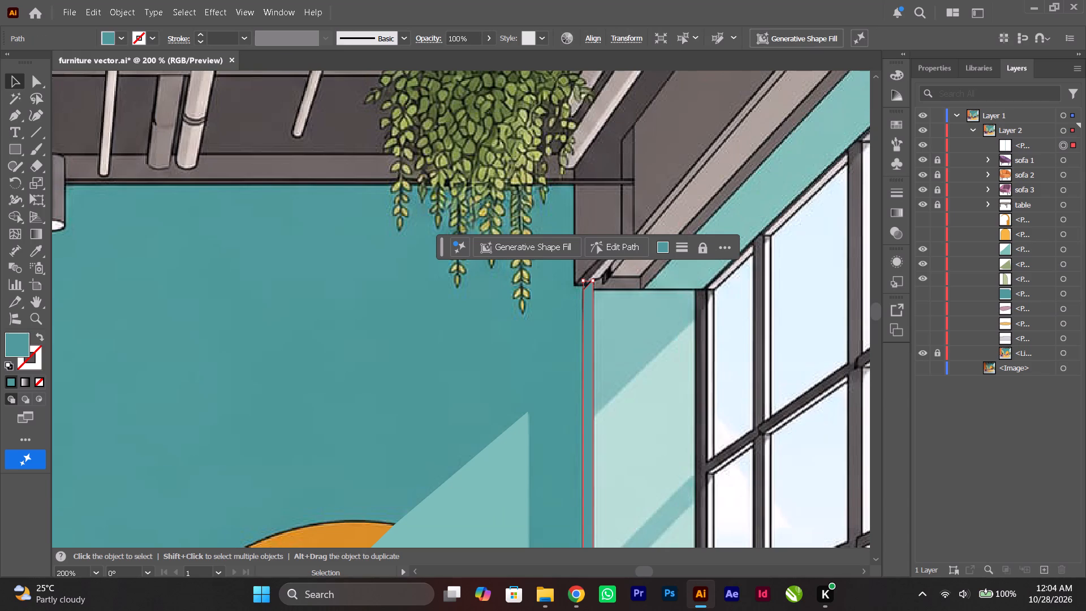
click(153, 37)
click(43, 106)
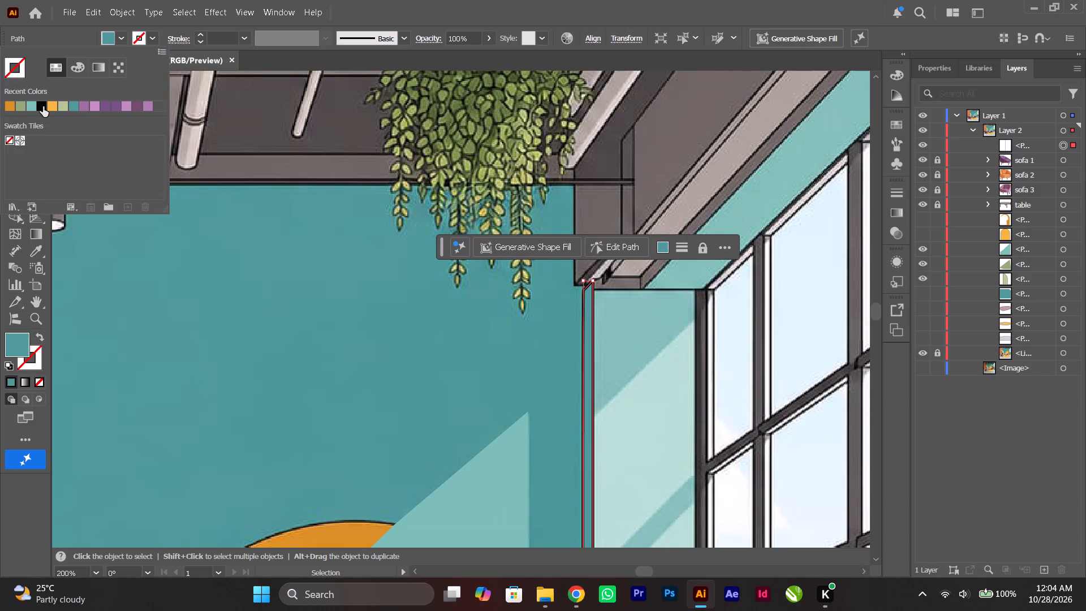
click(240, 102)
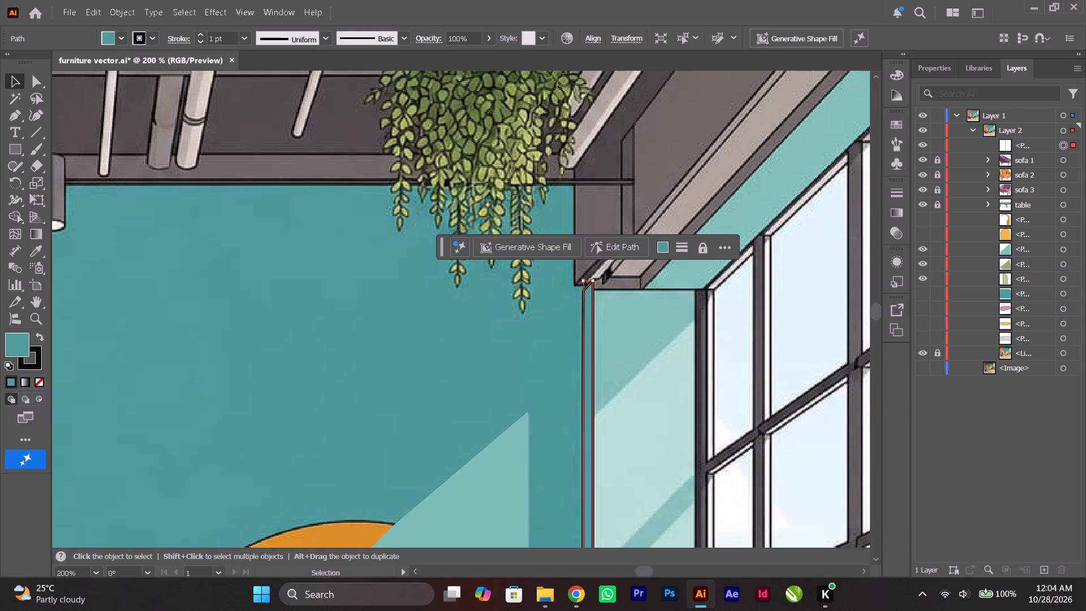
click(42, 378)
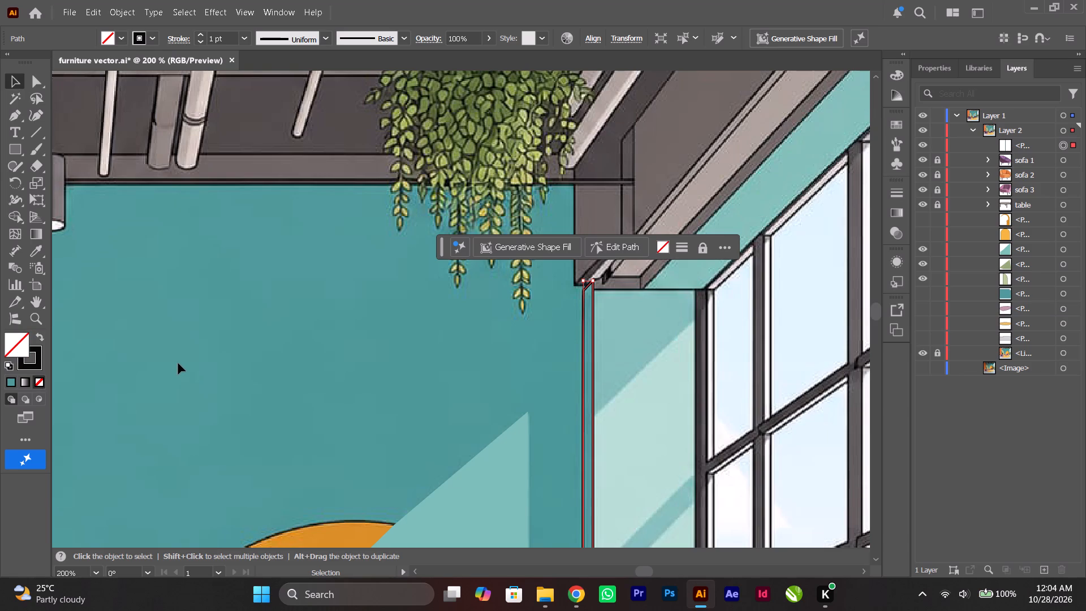
scroll(178, 363, down, 13)
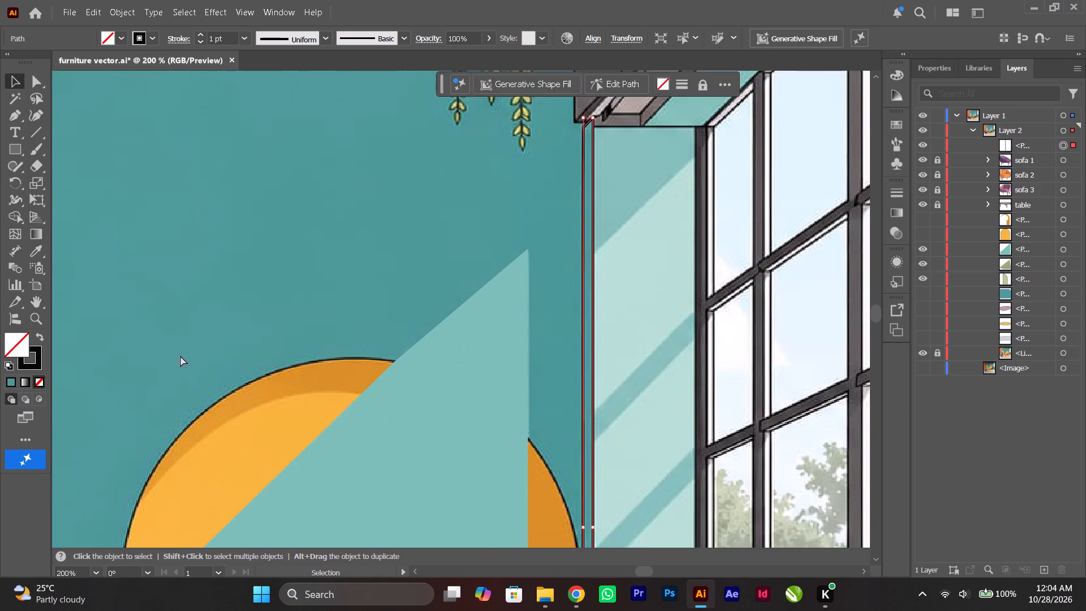
ctrl+scroll(180, 356, down, 10)
click(227, 242)
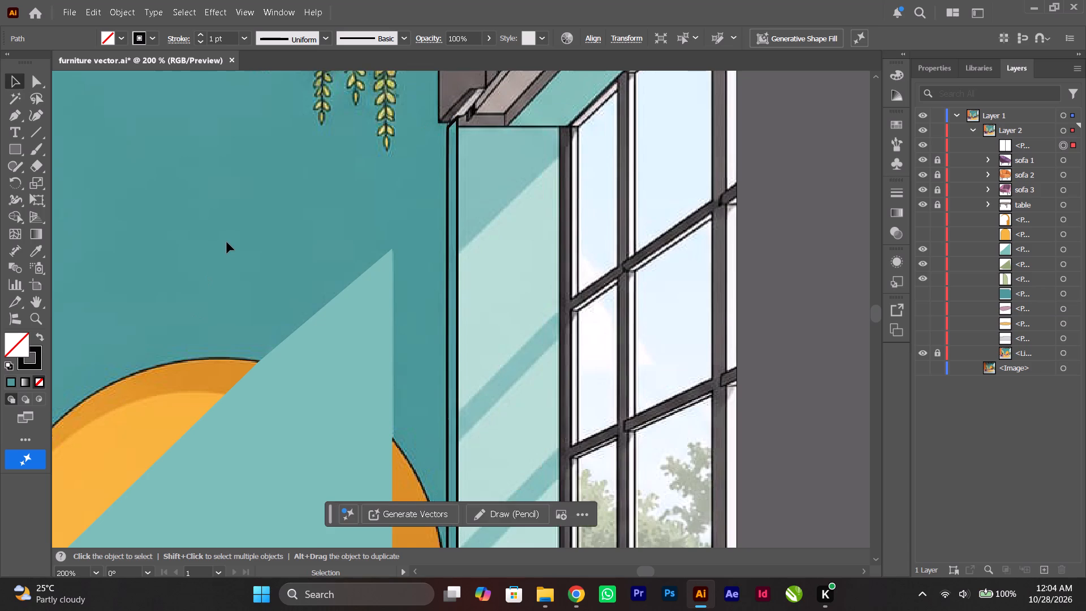
Examine the outlined corner strip along its height against the reference wall, plant and window.
ctrl+scroll(227, 242, down, 5)
scroll(227, 242, down, 8)
scroll(227, 242, down, 14)
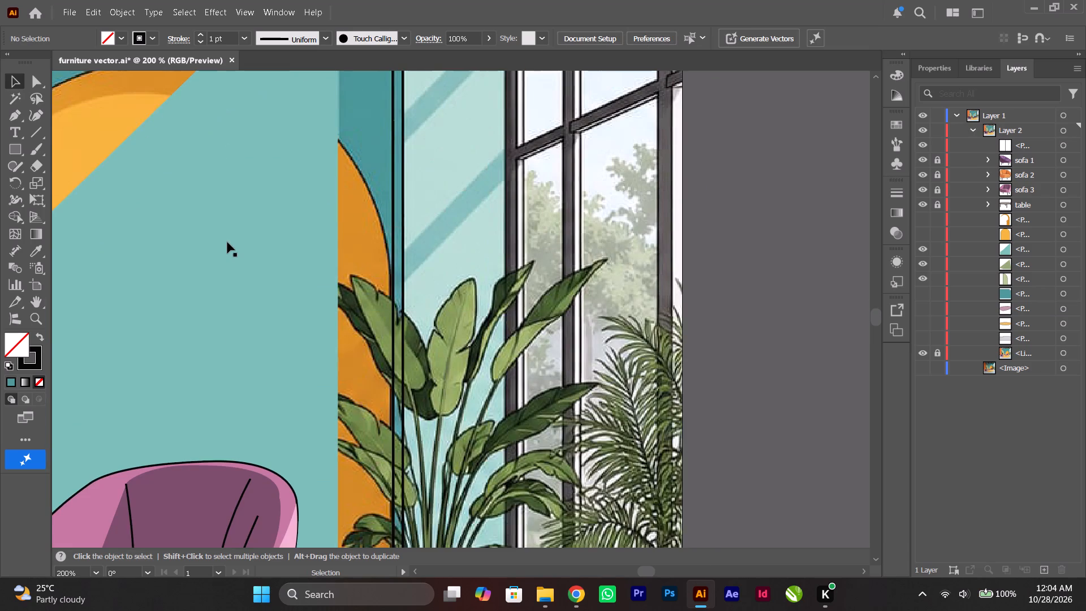
scroll(227, 242, down, 7)
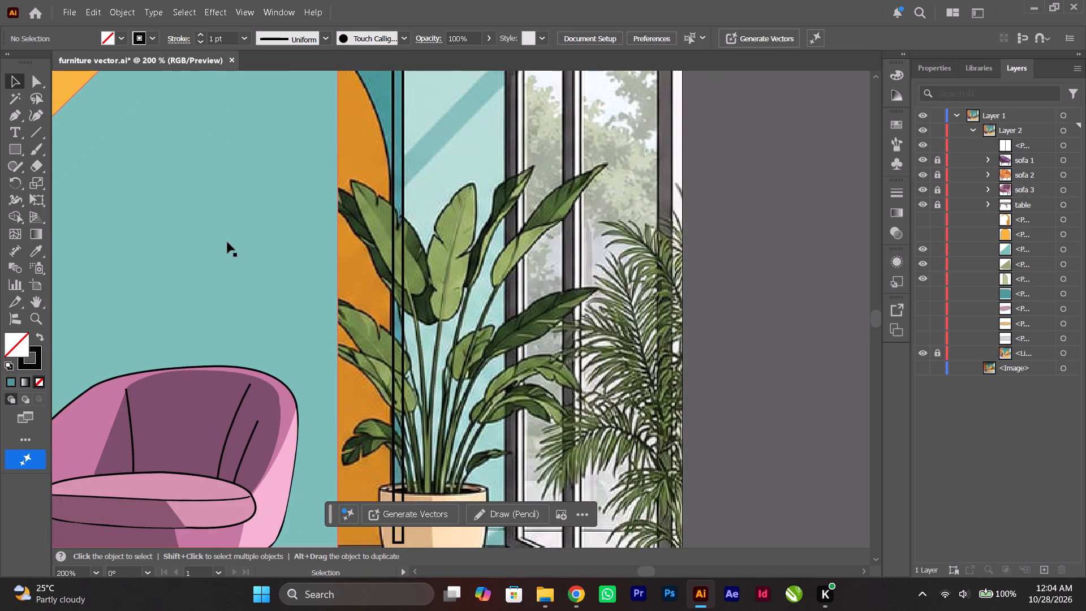
scroll(227, 242, up, 7)
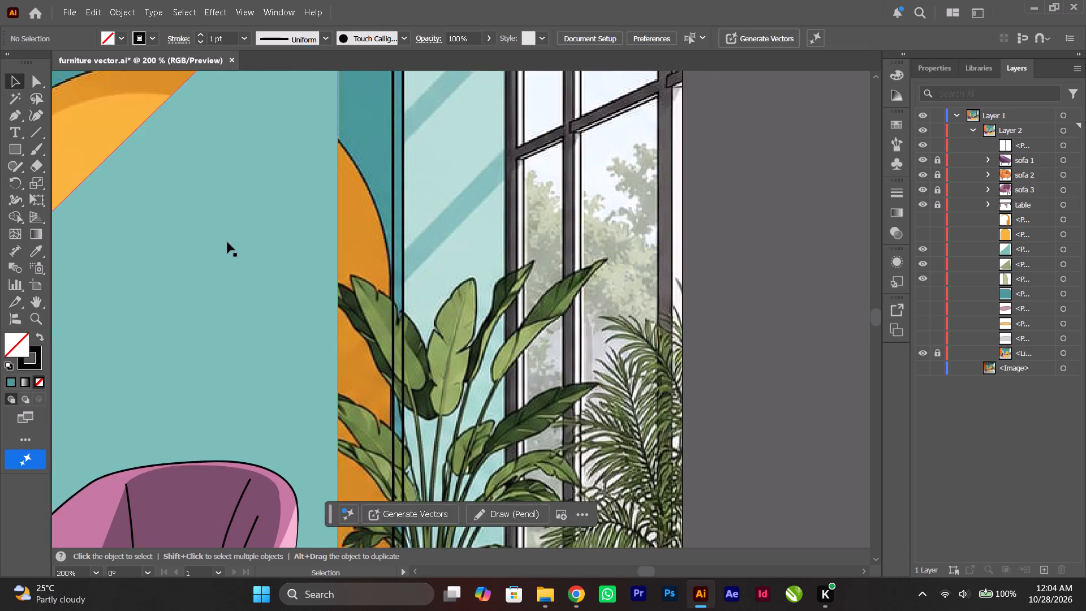
scroll(227, 242, up, 15)
scroll(227, 242, up, 6)
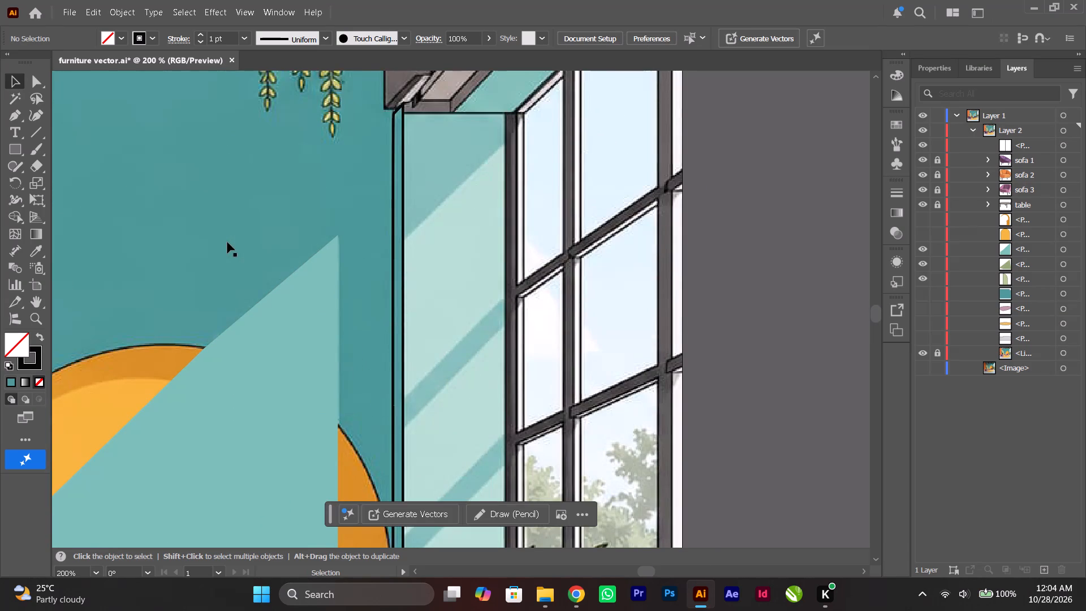
Restore teal 4e999a as the active fill colour with nothing selected.
click(14, 377)
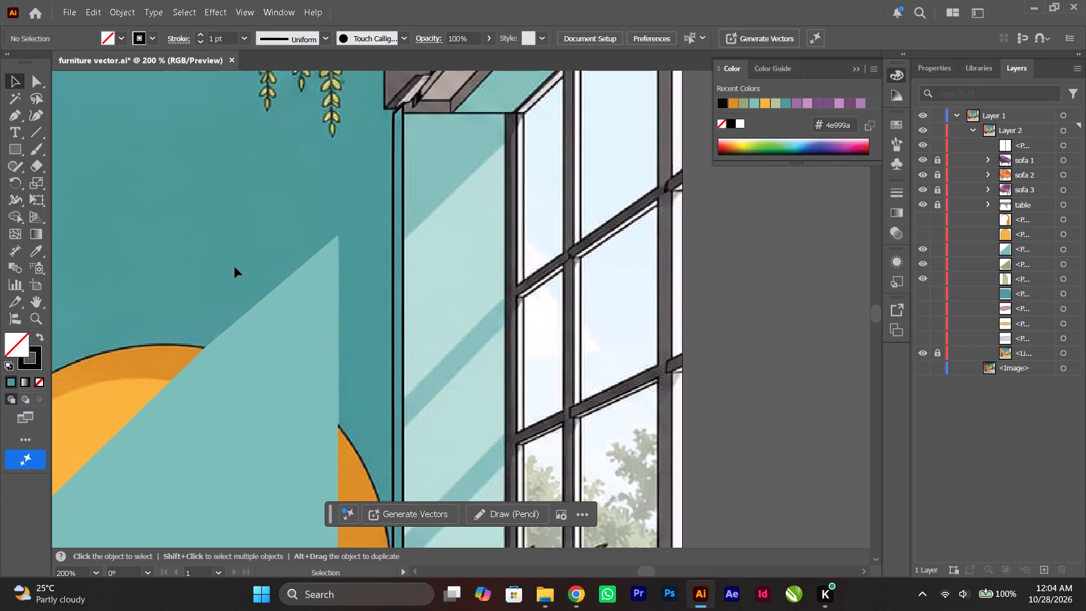
ctrl+scroll(238, 264, down, 4)
scroll(238, 264, up, 2)
ctrl+scroll(238, 264, down, 3)
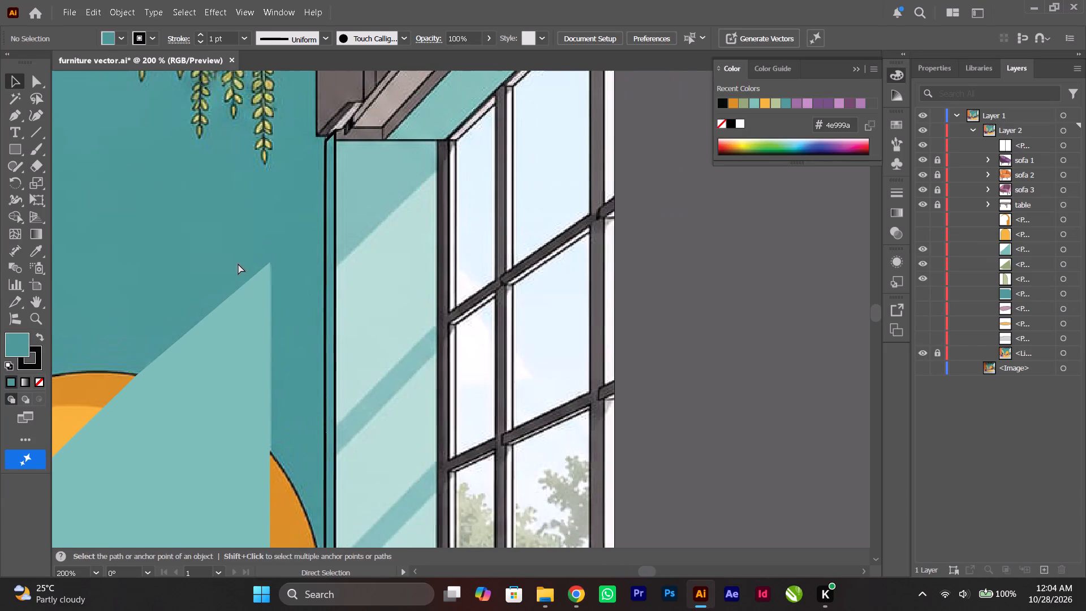
scroll(238, 264, up, 6)
alt+scroll(238, 264, down, 1)
ctrl+scroll(238, 264, down, 2)
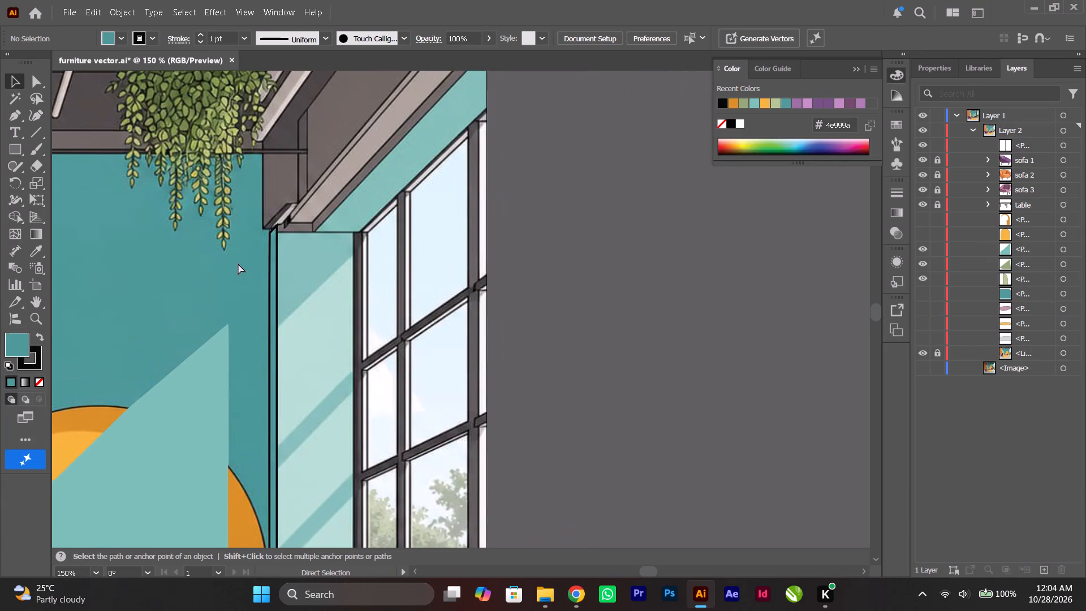
ctrl+scroll(238, 264, down, 1)
scroll(238, 264, down, 20)
scroll(238, 264, down, 9)
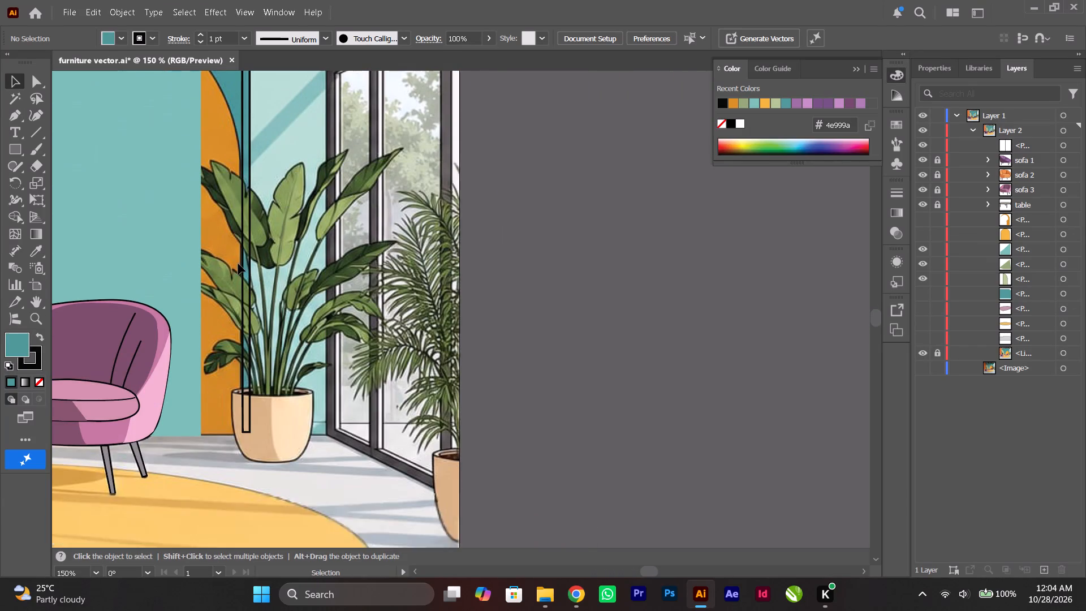
Trace the wall panel between the corner strip and the window with the Pen tool, about 45 px wide and 365 px tall.
scroll(238, 264, down, 5)
ctrl+scroll(238, 264, up, 3)
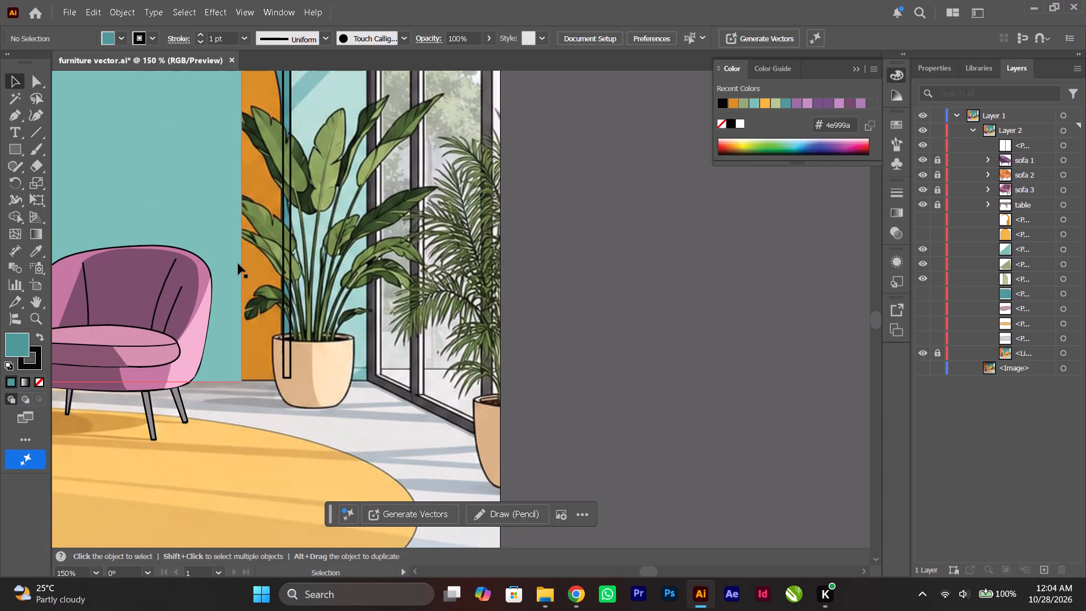
scroll(295, 302, up, 6)
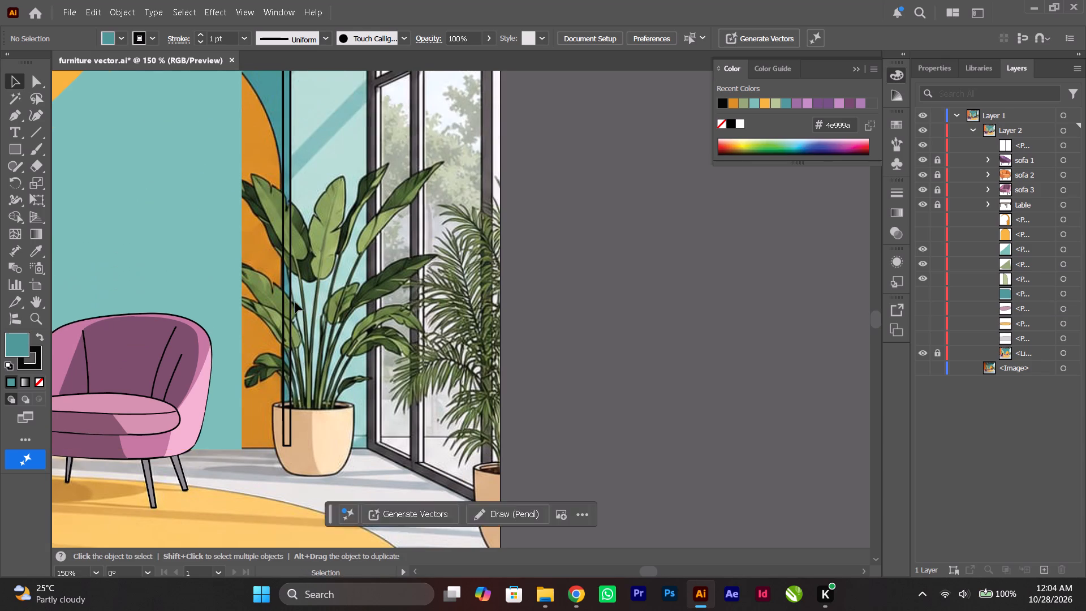
scroll(295, 302, up, 20)
scroll(295, 302, up, 9)
ctrl+scroll(295, 302, down, 3)
alt+scroll(295, 302, up, 2)
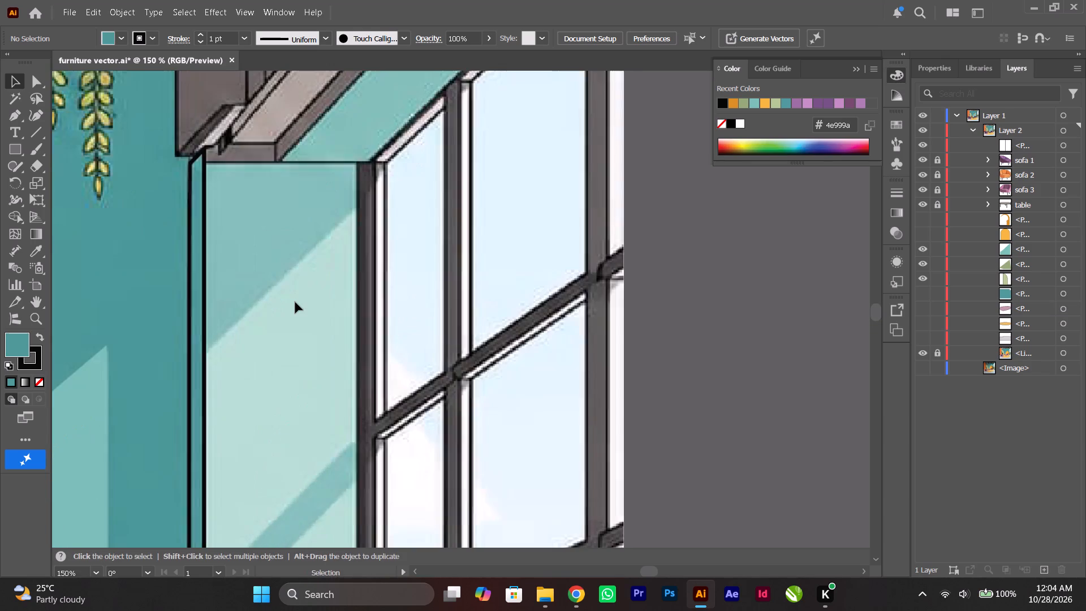
ctrl+scroll(295, 302, down, 2)
click(12, 118)
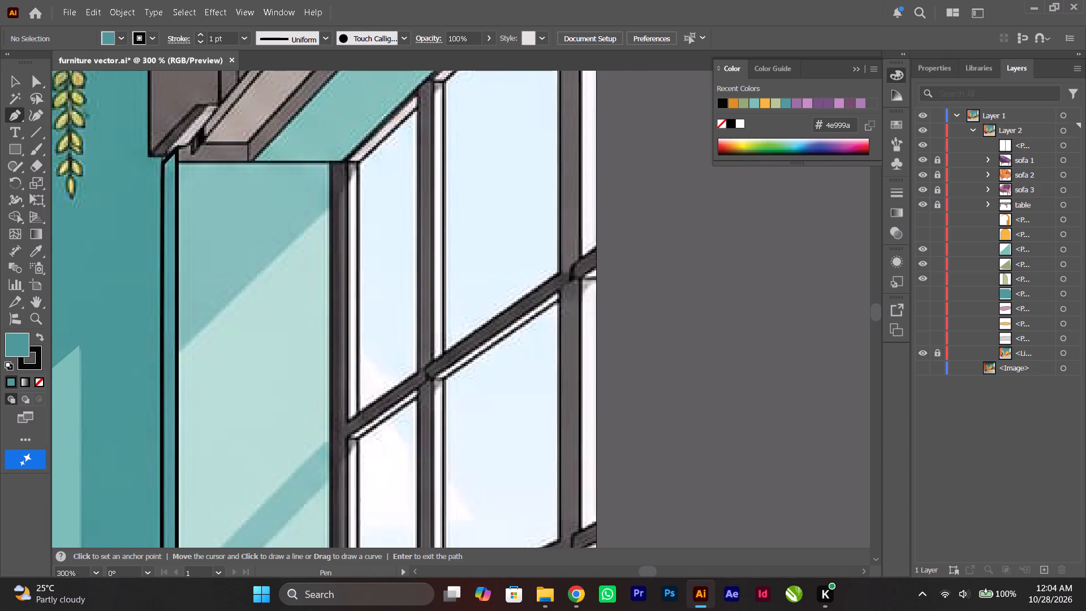
click(329, 162)
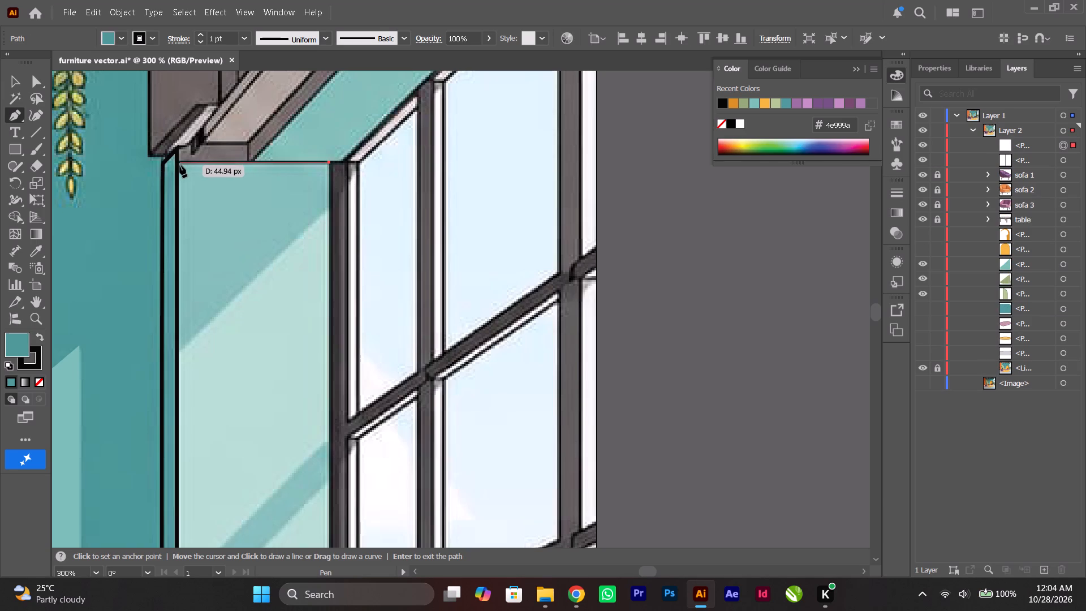
shift+click(178, 165)
scroll(179, 166, down, 16)
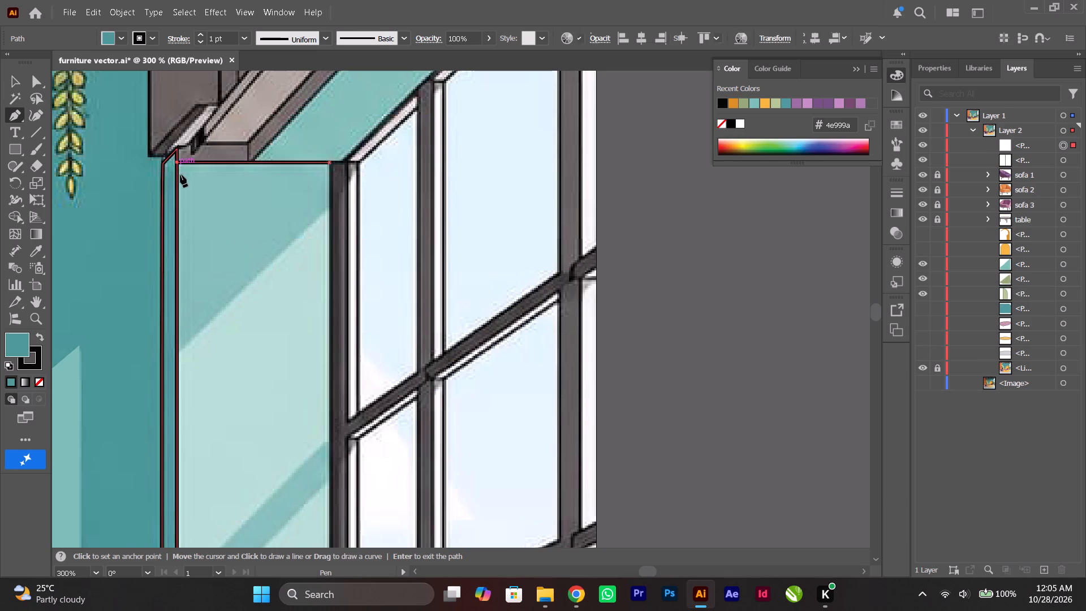
scroll(180, 175, down, 6)
scroll(192, 265, down, 8)
scroll(192, 265, down, 20)
scroll(192, 265, down, 10)
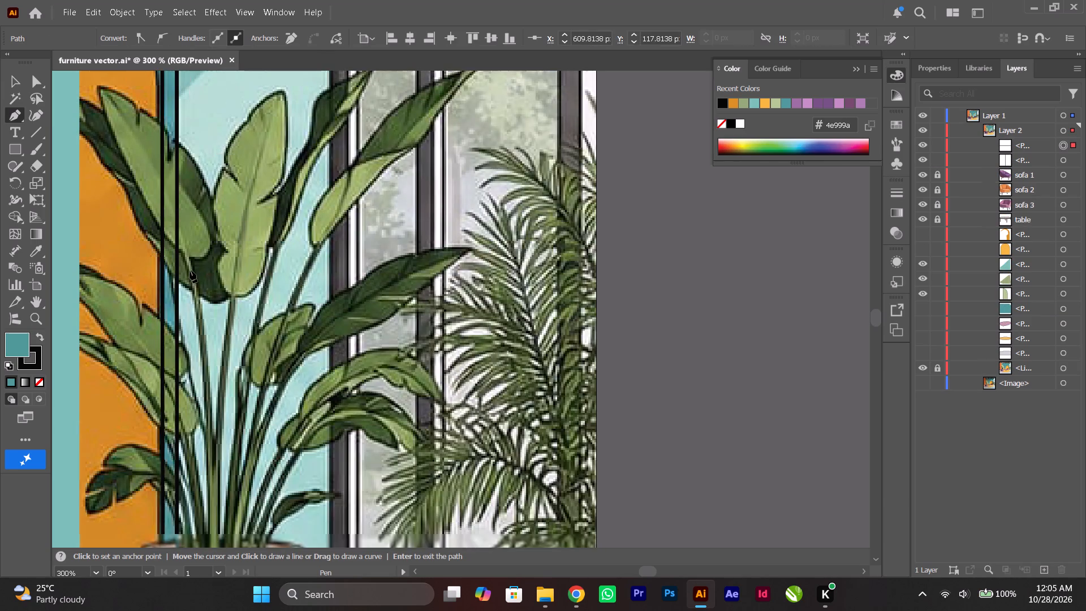
scroll(190, 270, down, 12)
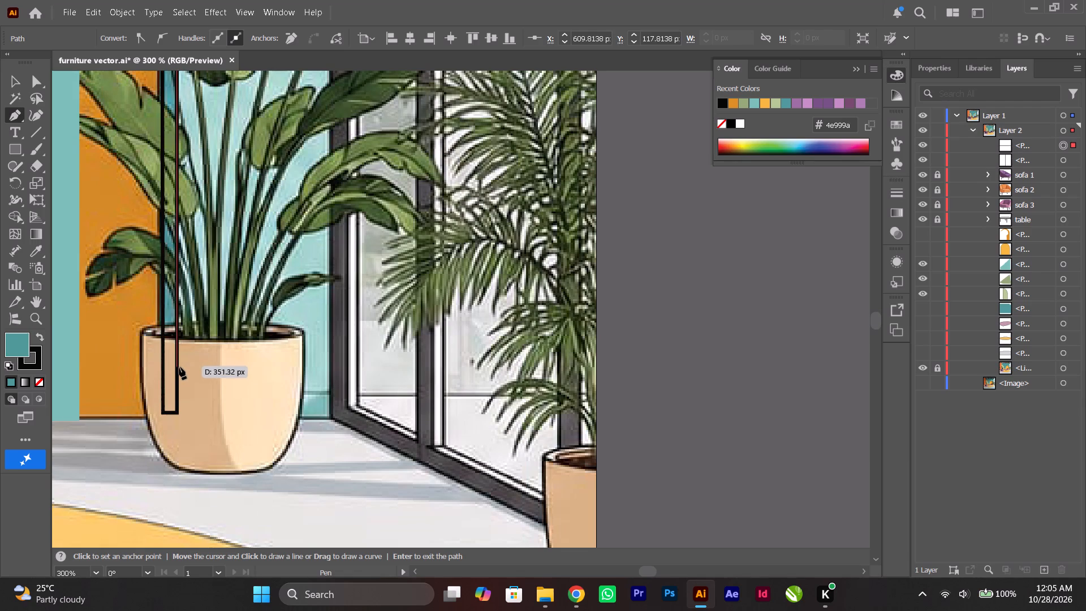
shift+click(184, 421)
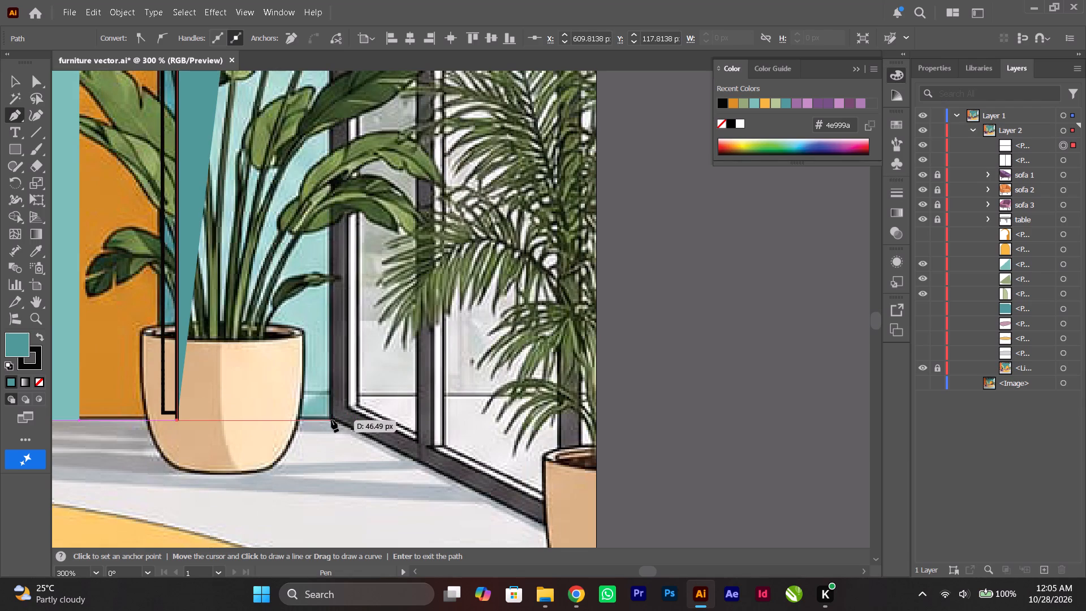
shift+click(331, 418)
scroll(331, 418, up, 20)
scroll(331, 418, up, 6)
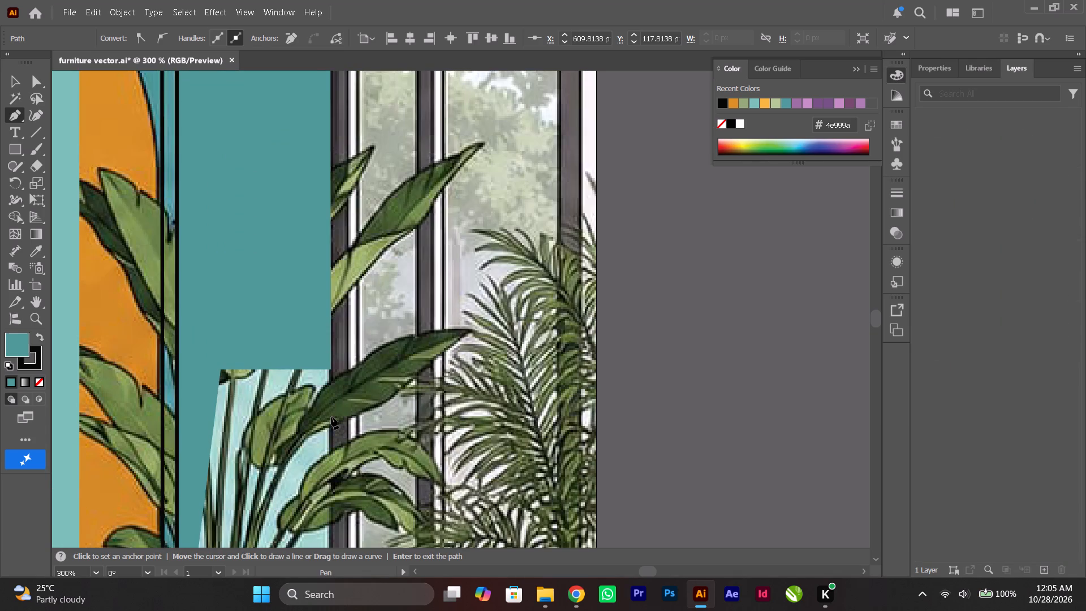
scroll(331, 417, up, 20)
scroll(331, 417, up, 20)
scroll(331, 417, up, 9)
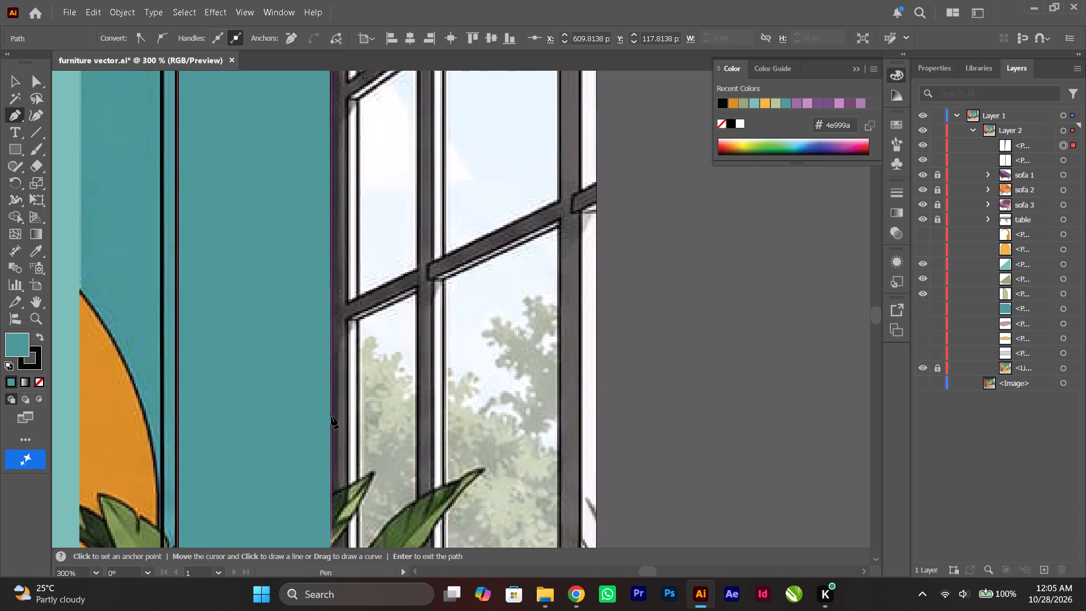
scroll(331, 416, up, 7)
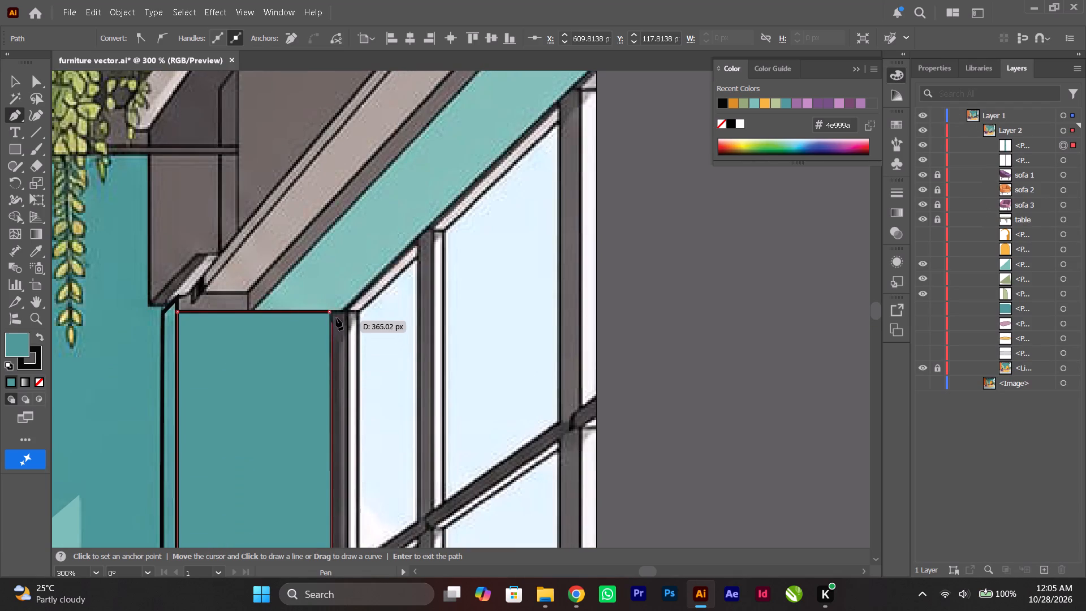
shift+click(332, 313)
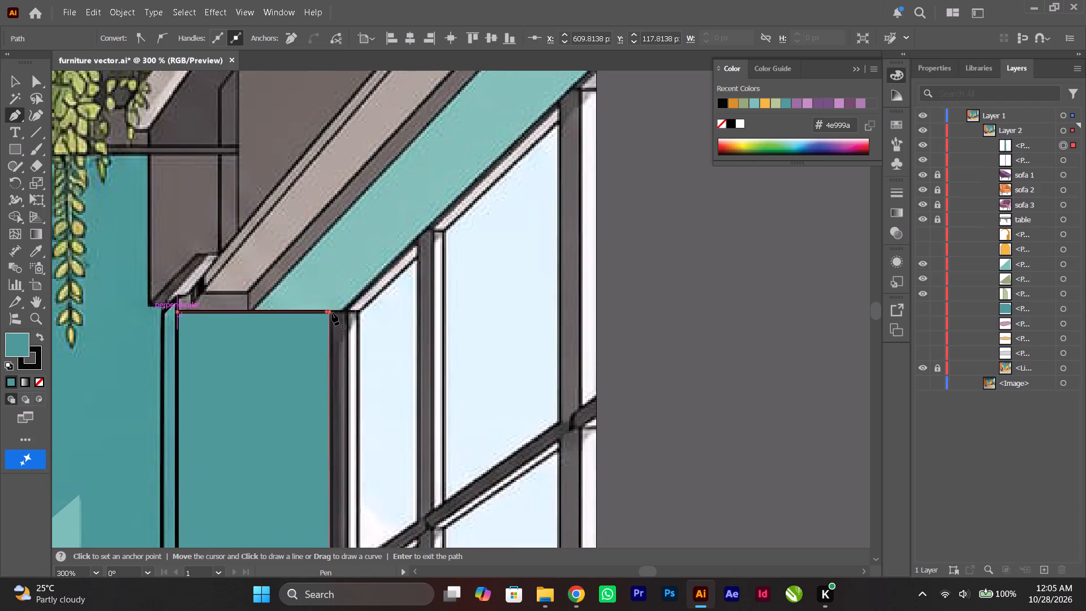
Fill the traced wall panel with pale teal b7ded5 sampled from the reference's lit wall, without an outline, and deselect it.
click(37, 381)
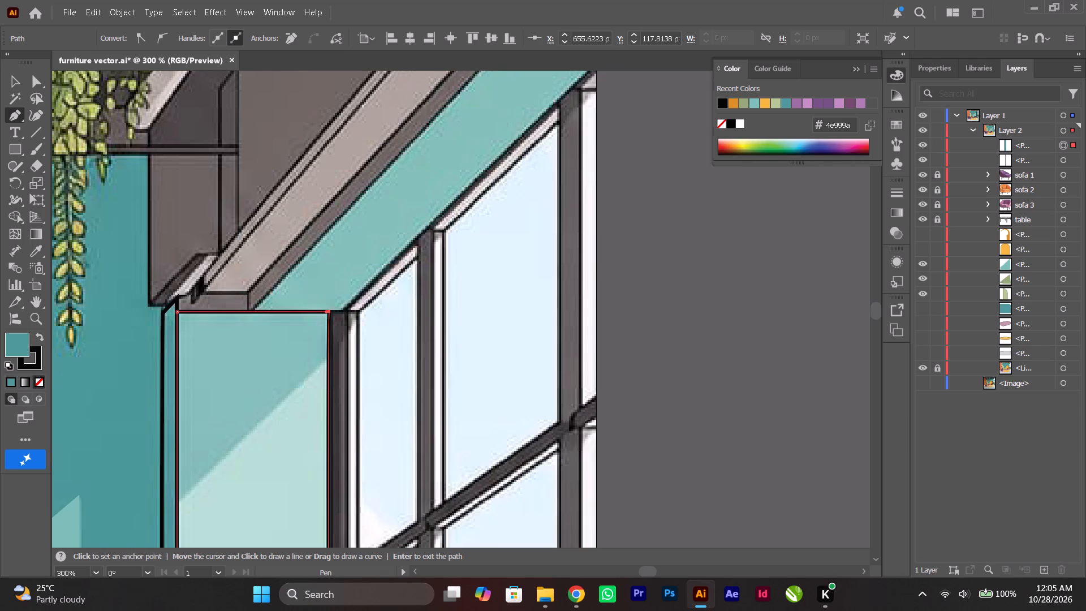
click(37, 251)
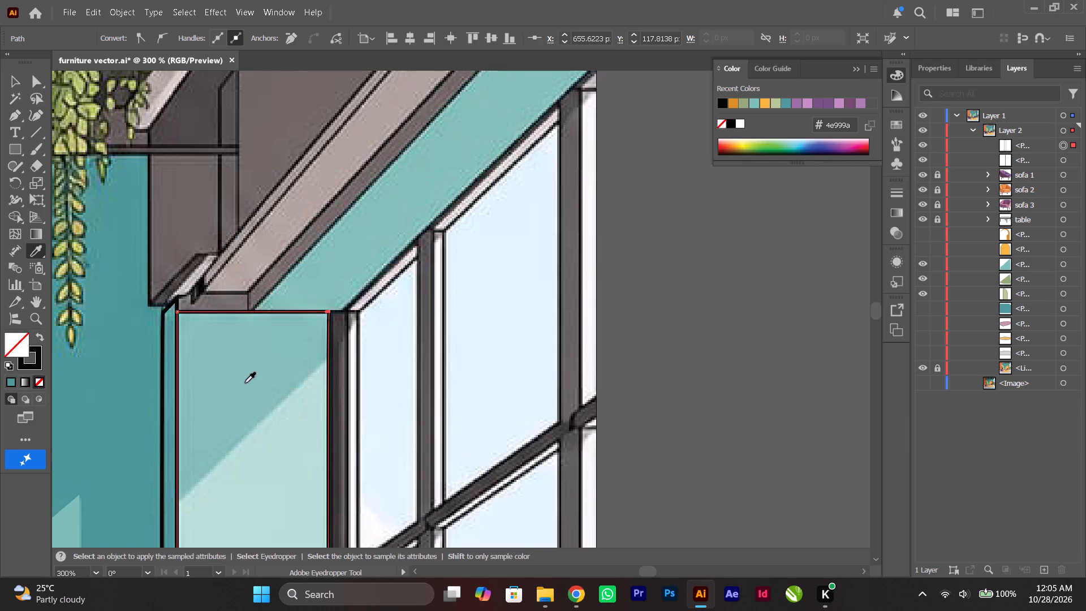
alt+scroll(245, 383, down, 6)
scroll(245, 383, down, 3)
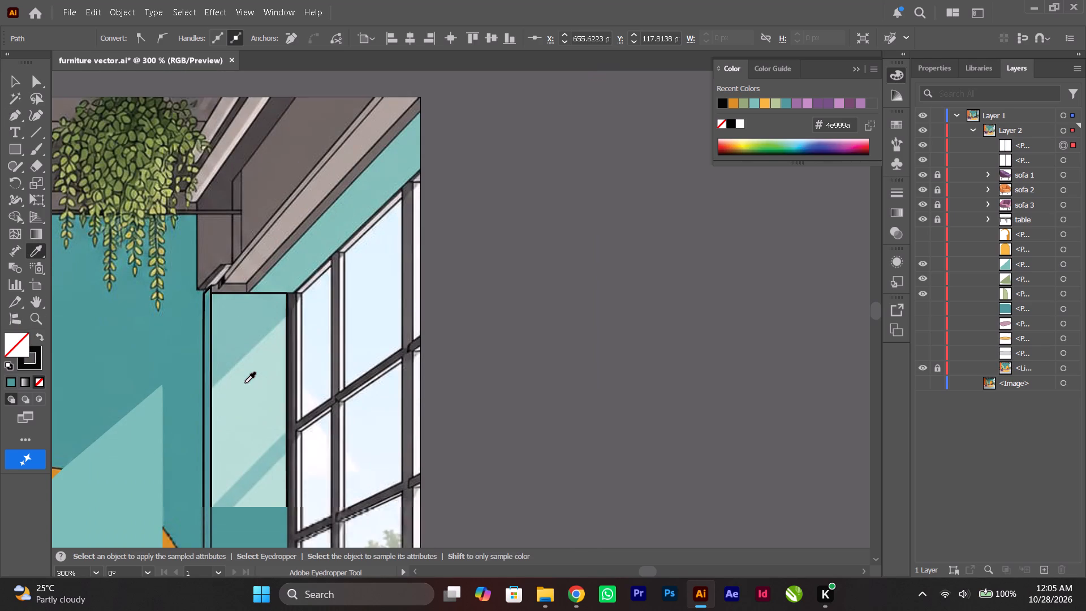
scroll(246, 383, down, 15)
scroll(246, 382, down, 7)
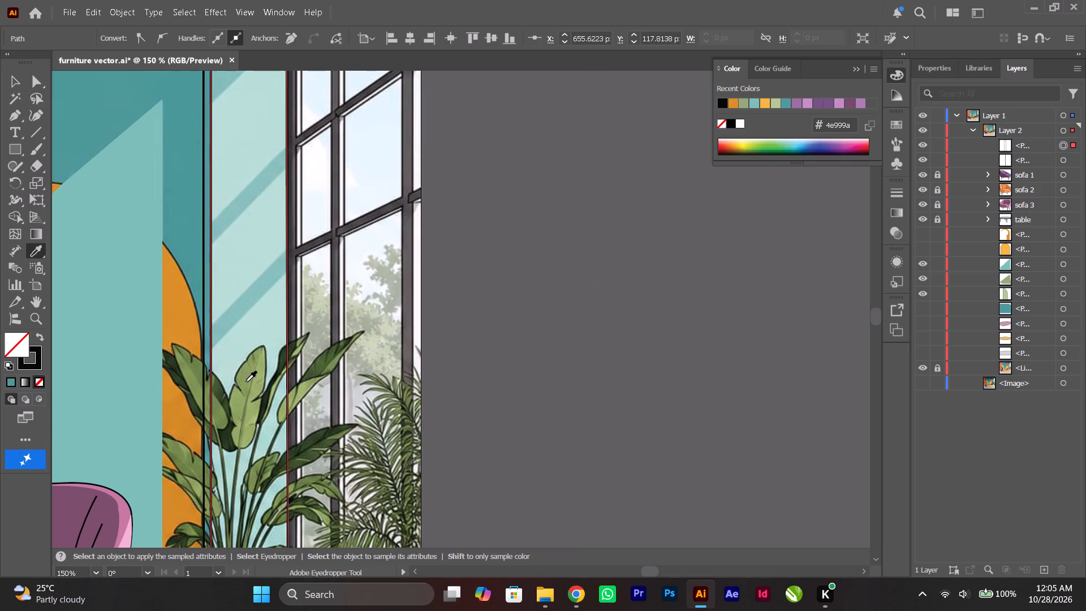
scroll(247, 381, down, 5)
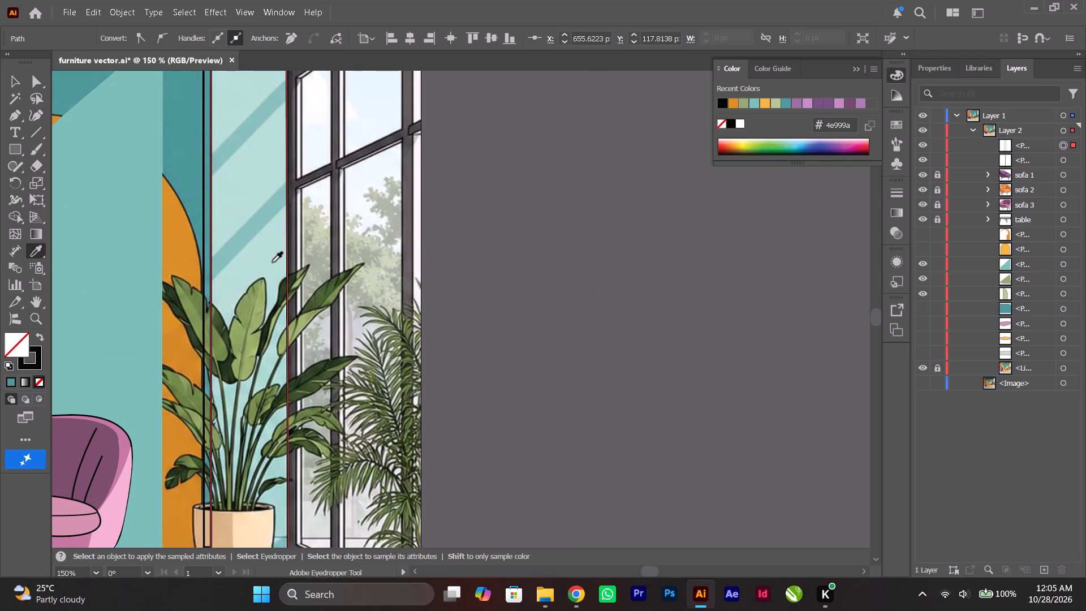
click(254, 192)
scroll(254, 193, up, 7)
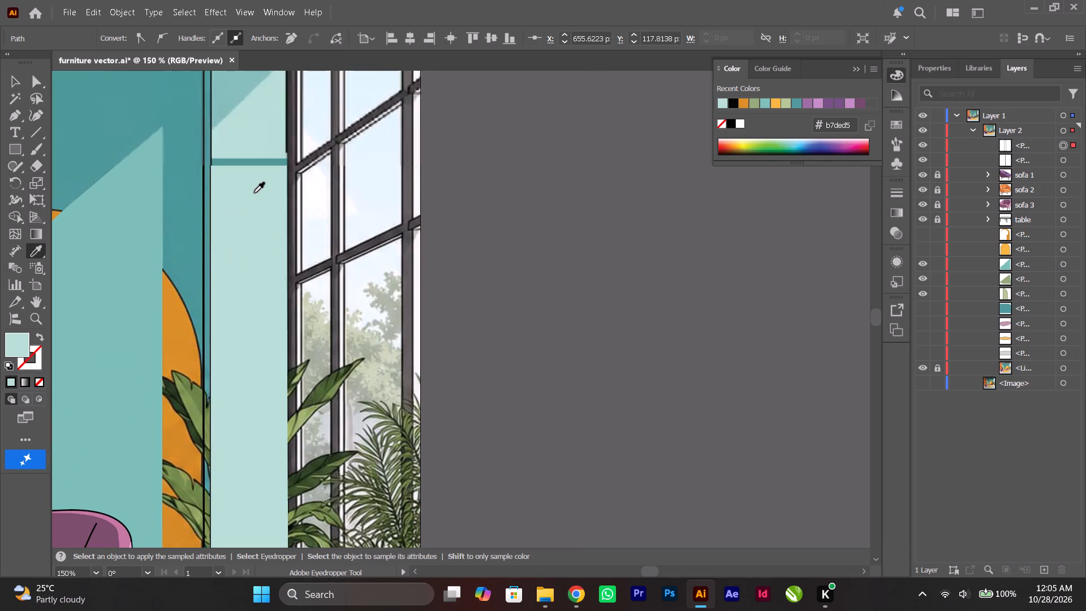
scroll(252, 192, up, 8)
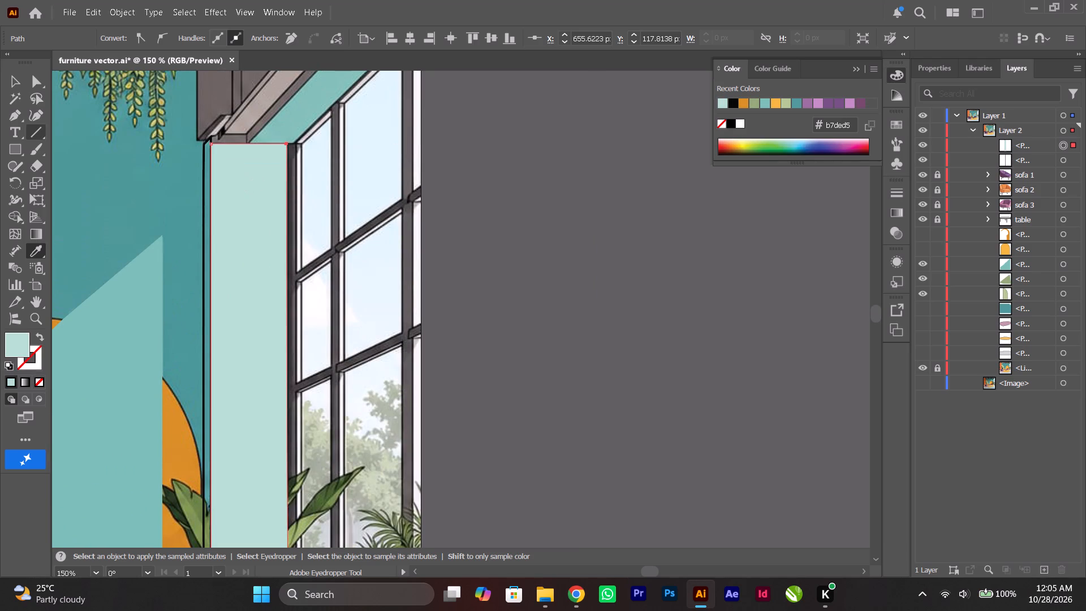
click(11, 85)
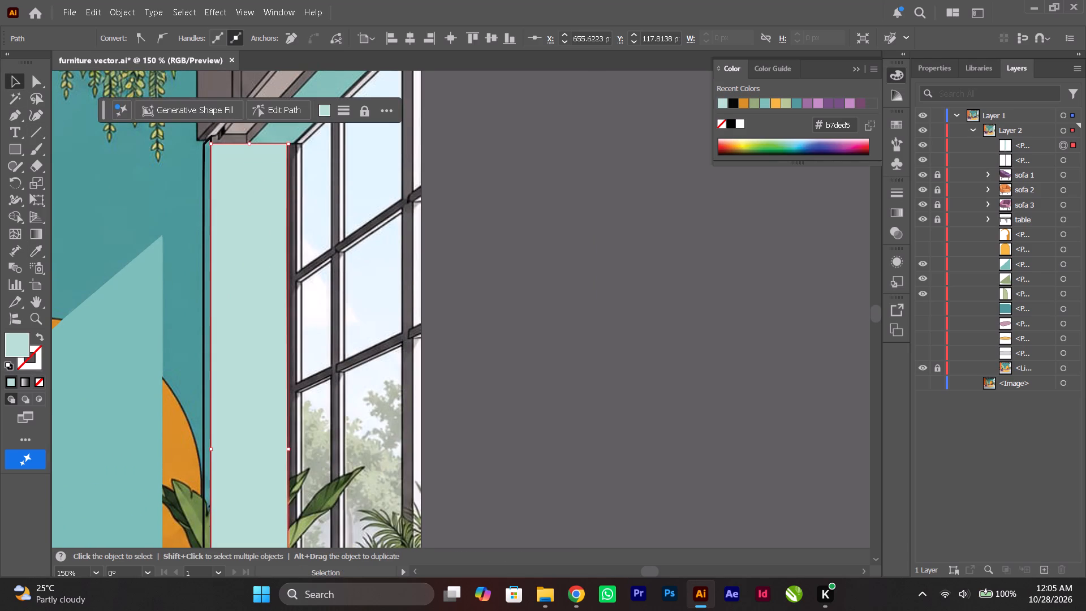
click(128, 199)
Hide the pale teal wall panel shape so the reference shadows beneath it can be traced.
click(259, 227)
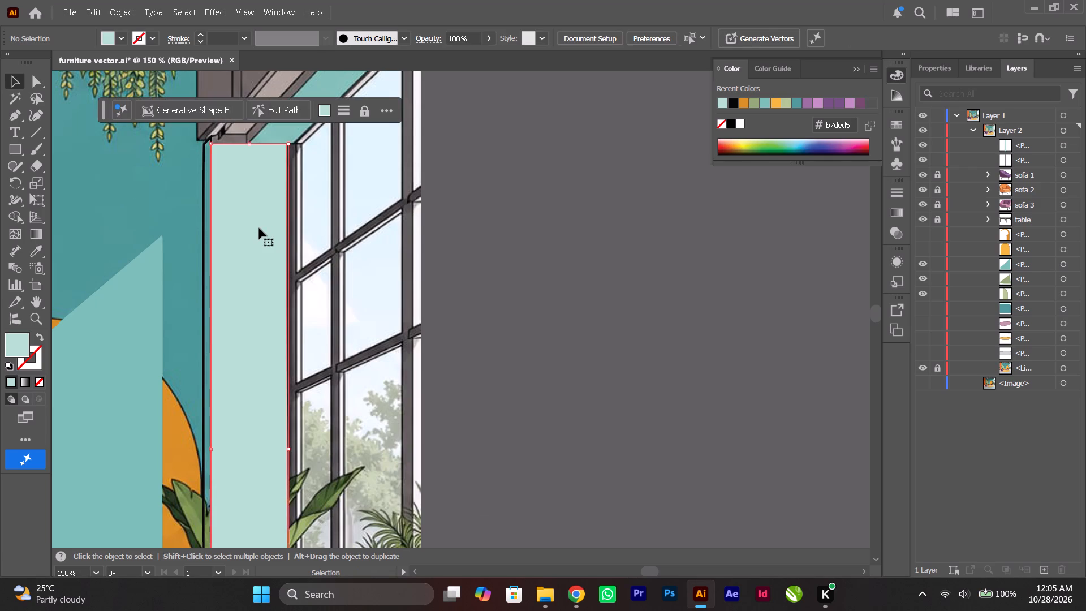
click(922, 144)
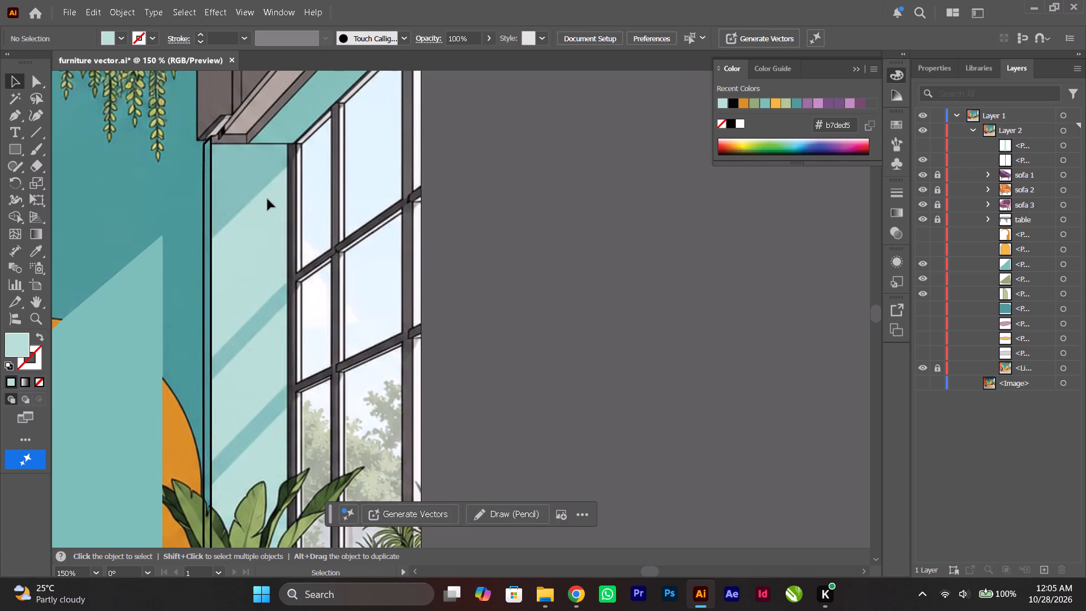
Trace the slanted shadow at the top of the wall panel as a closed shape, about 45 px wide, 57 px tall at the corner strip and 13 px at the window.
alt+scroll(266, 199, up, 4)
alt+scroll(266, 199, down, 2)
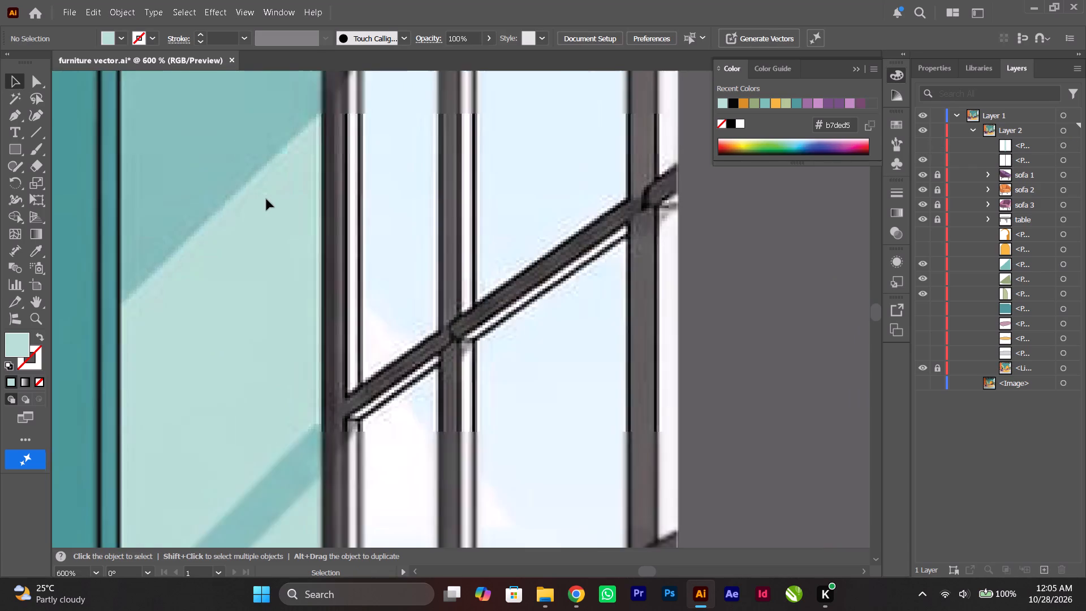
ctrl+scroll(266, 199, up, 2)
scroll(266, 199, up, 3)
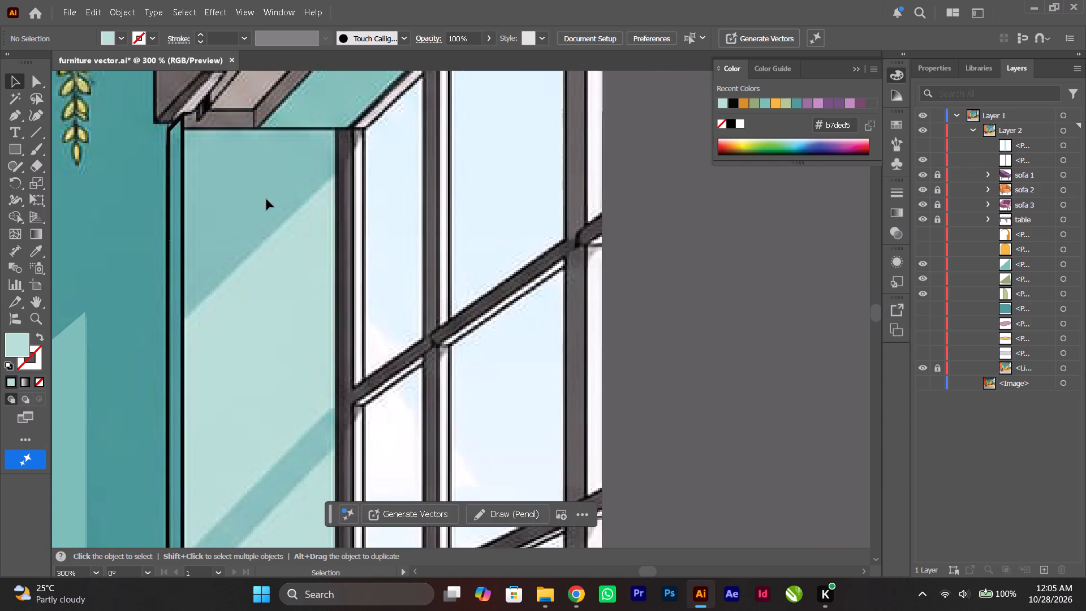
click(12, 118)
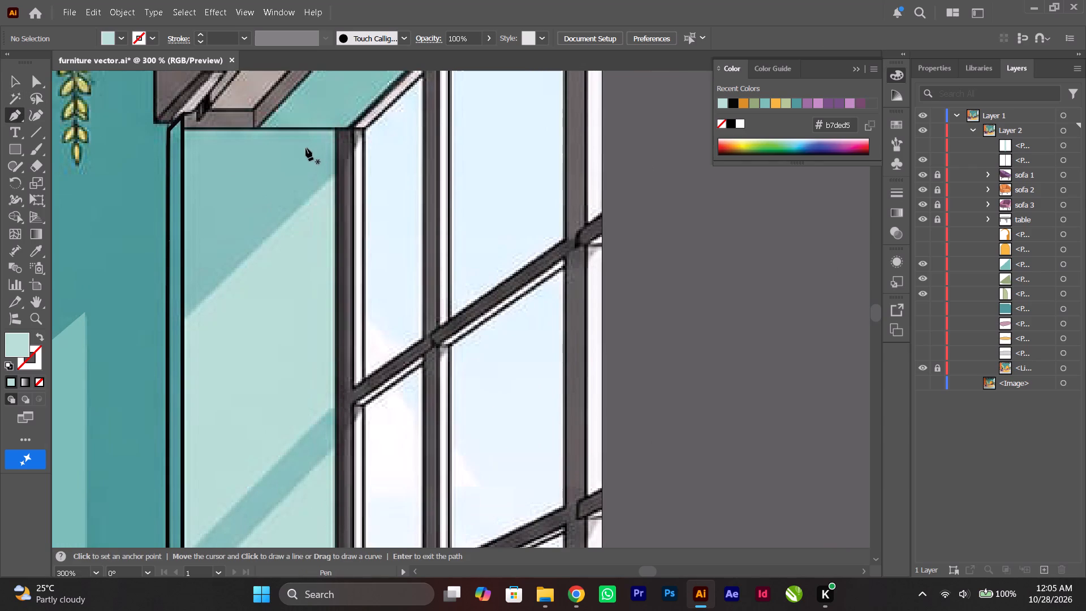
alt+scroll(324, 145, up, 2)
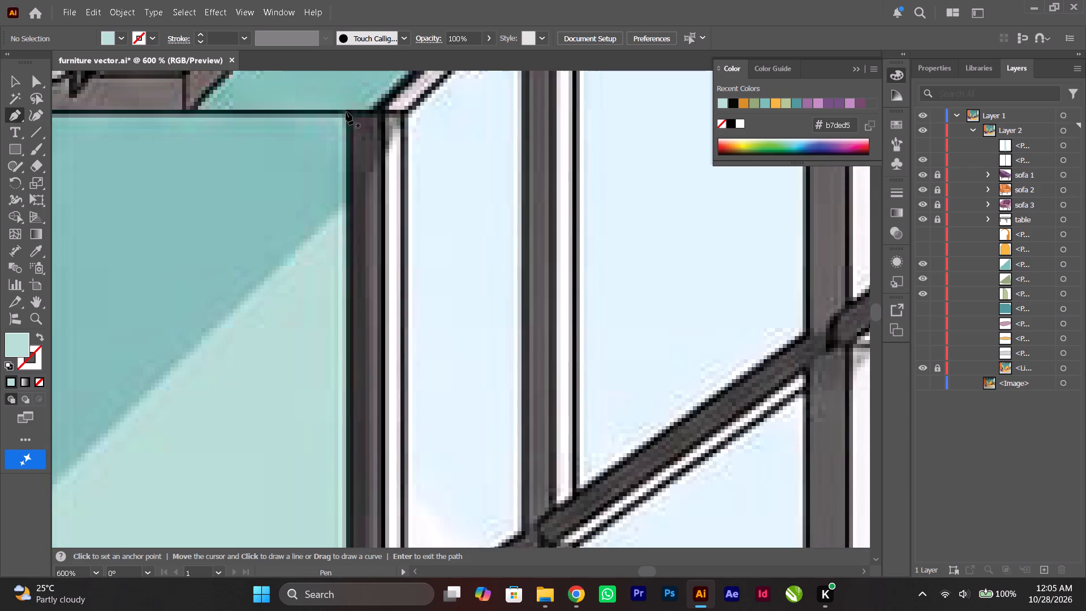
click(346, 112)
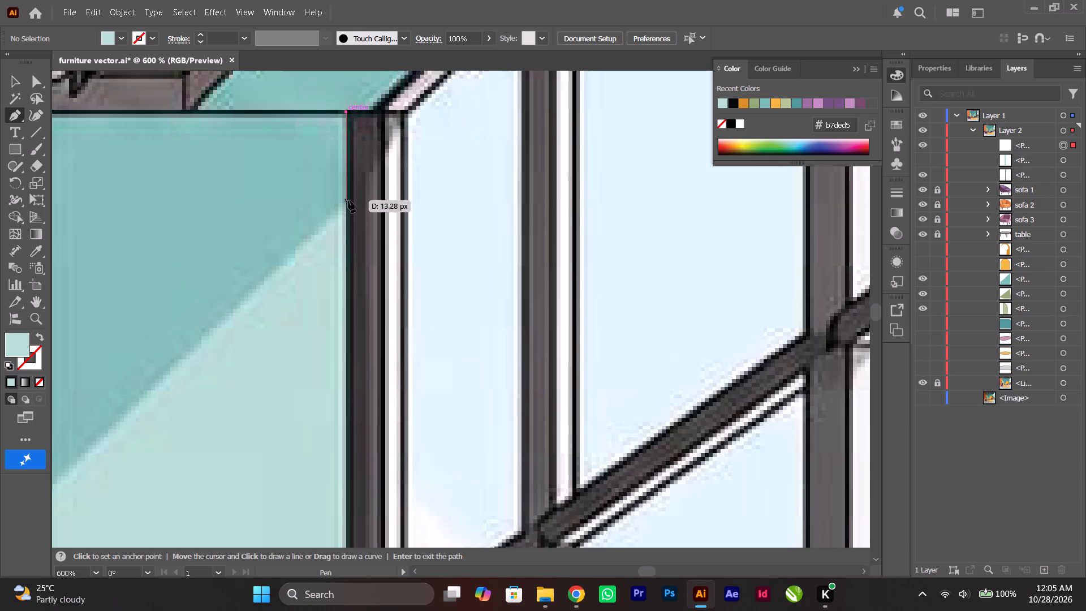
shift+click(348, 200)
ctrl+scroll(348, 201, up, 17)
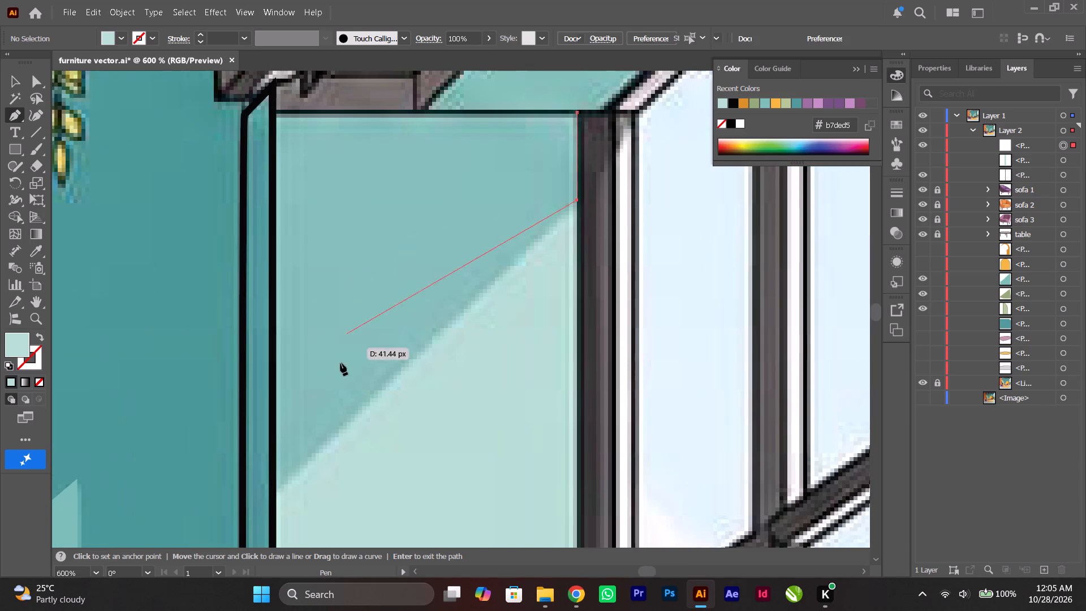
click(275, 493)
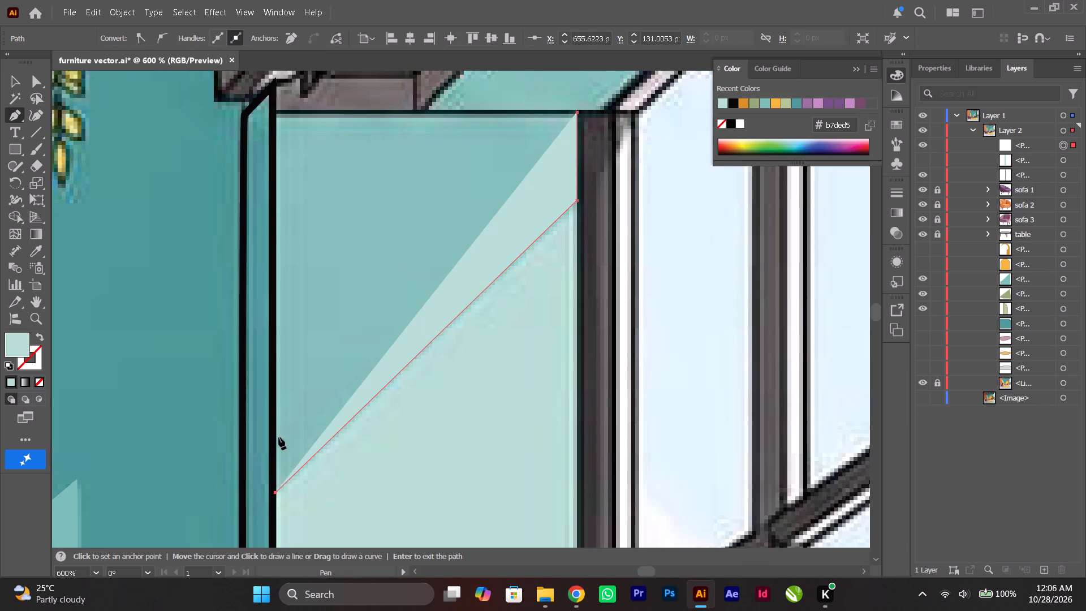
click(277, 113)
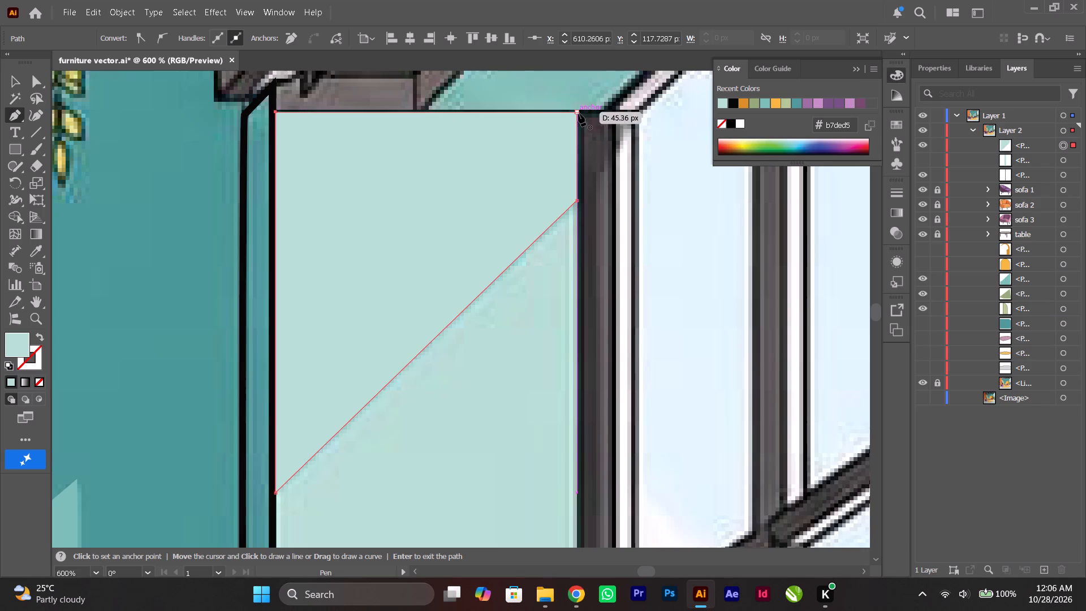
click(578, 113)
Trace the middle diagonal shadow band on the wall panel as a closed shape, about 45 px wide and 12 to 13 px tall.
scroll(580, 117, down, 9)
scroll(564, 152, down, 19)
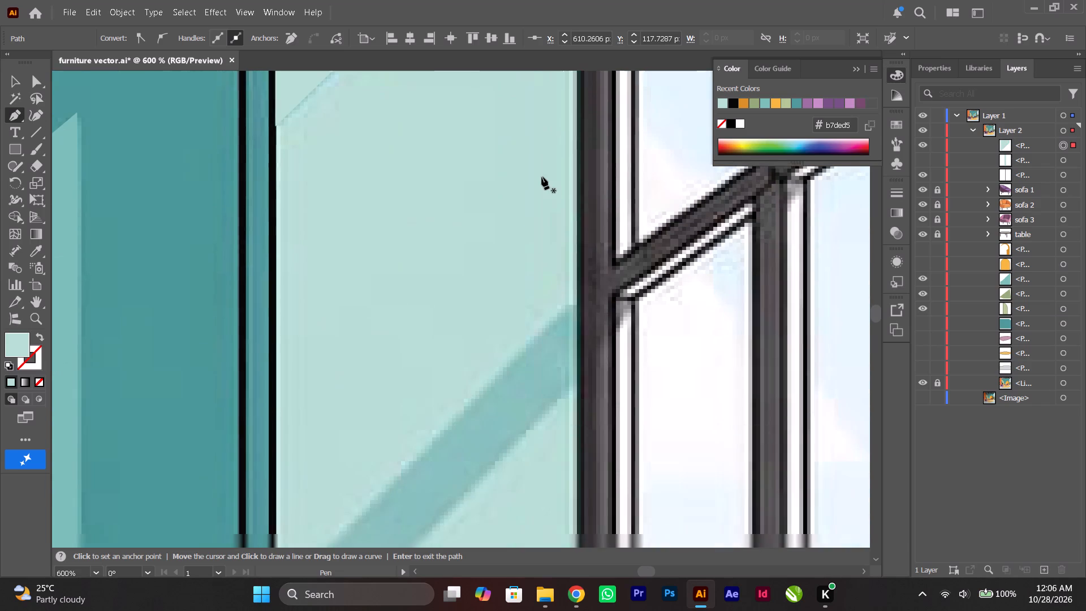
scroll(542, 177, down, 13)
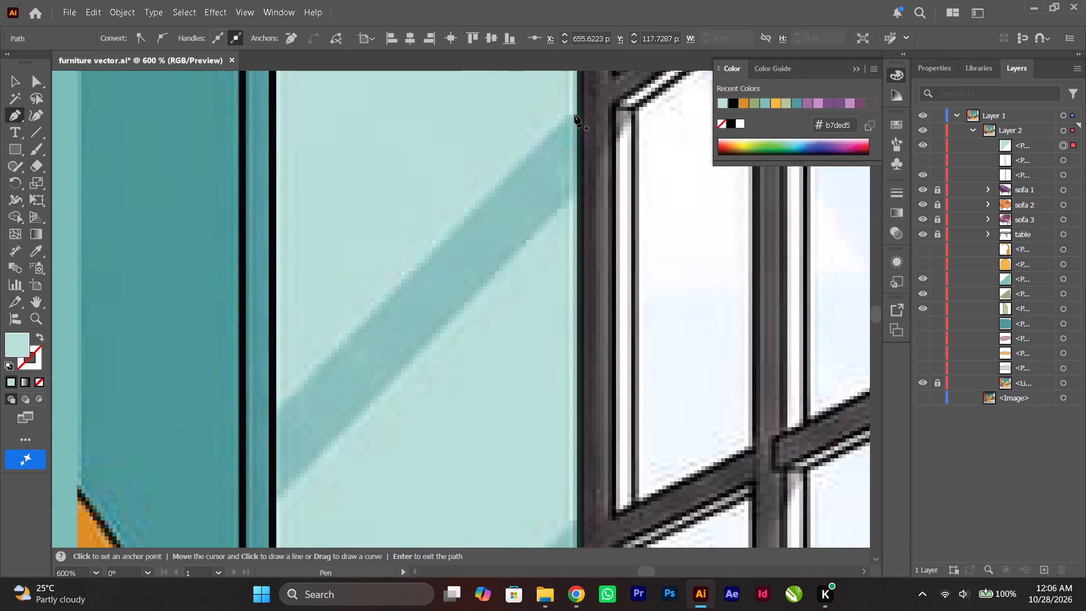
click(574, 115)
click(574, 193)
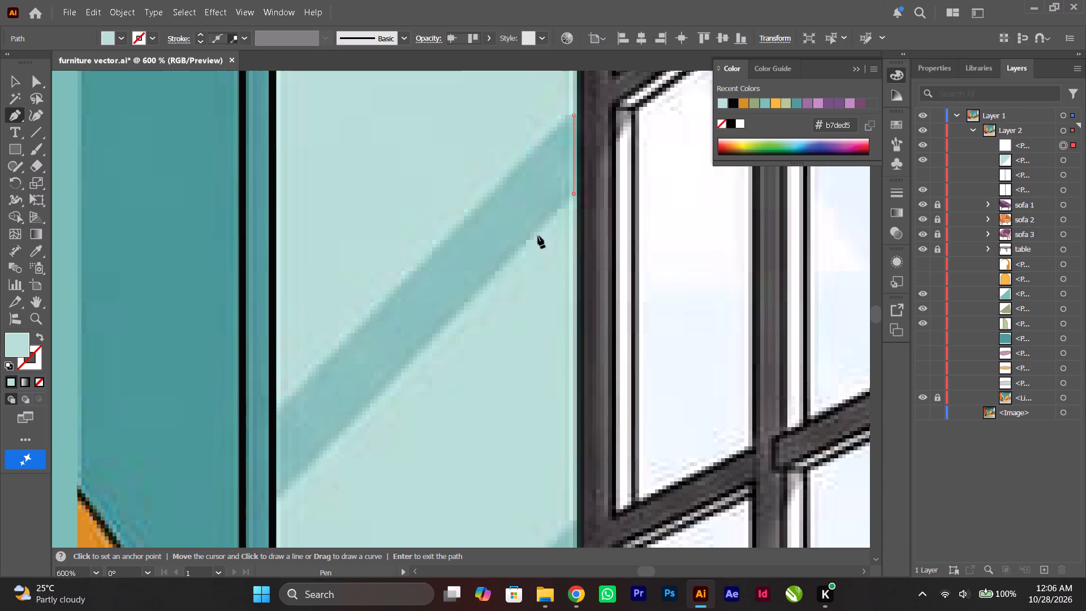
click(276, 498)
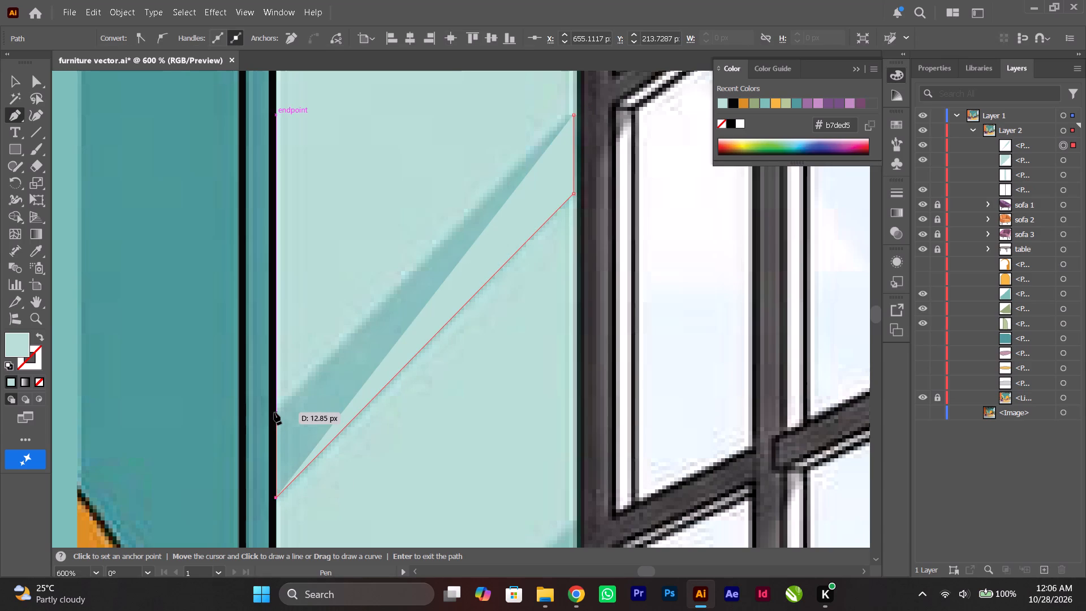
click(275, 408)
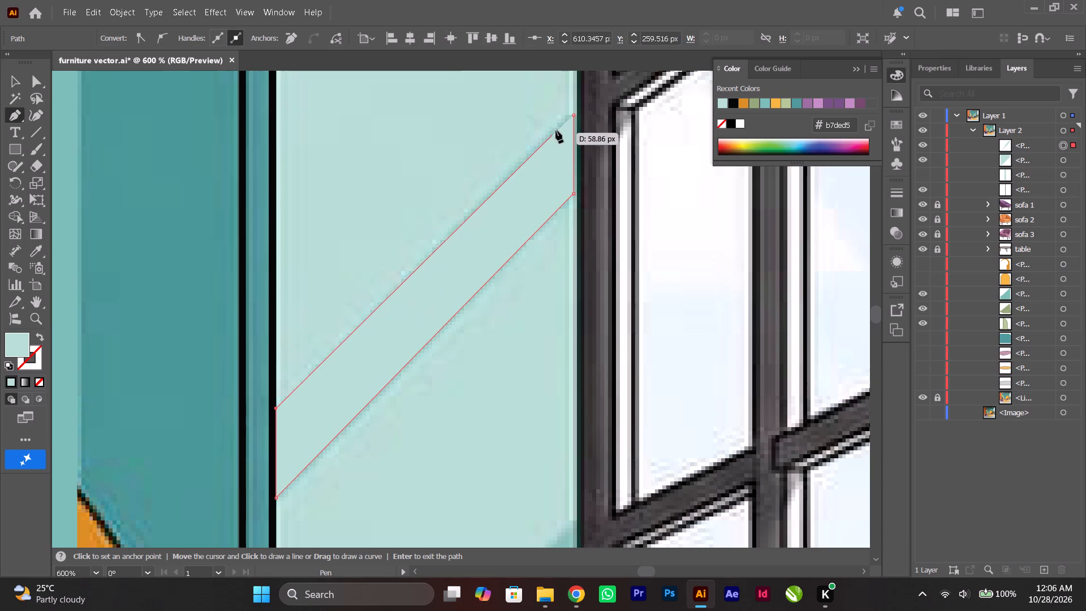
click(571, 115)
Trace the lowest diagonal shadow band, just above the plant, as a closed shape about 45 px wide and 14 to 15 px tall.
scroll(572, 115, down, 20)
scroll(572, 115, down, 11)
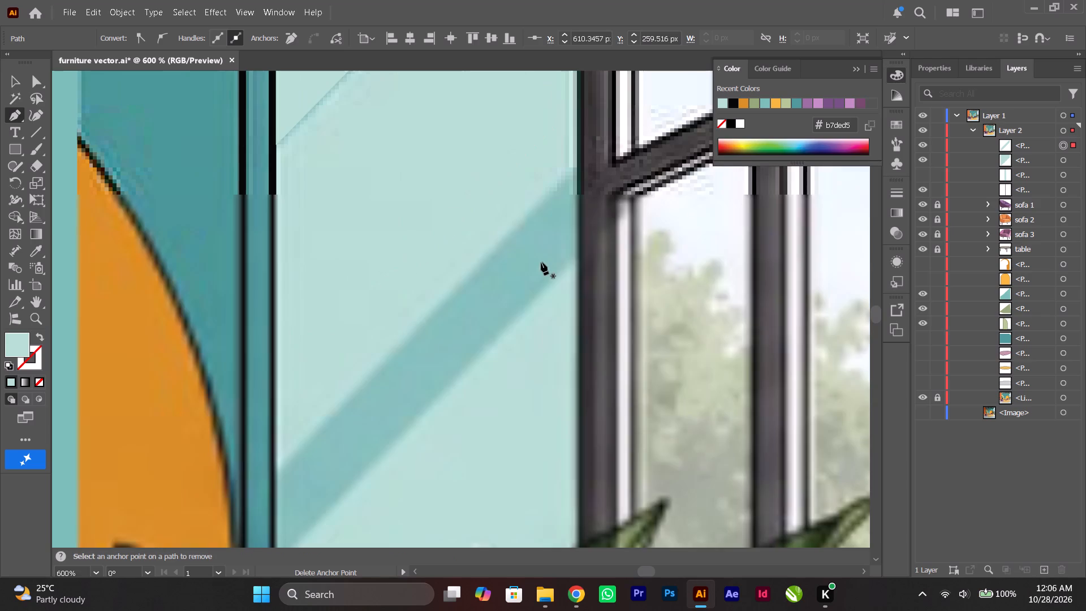
scroll(541, 263, down, 2)
scroll(541, 250, up, 3)
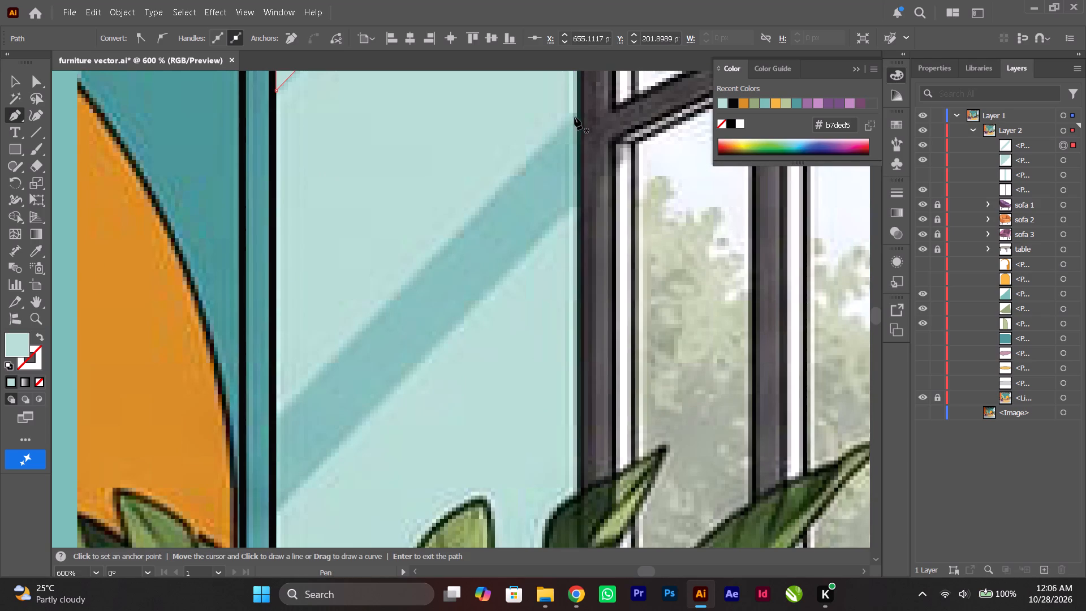
click(576, 113)
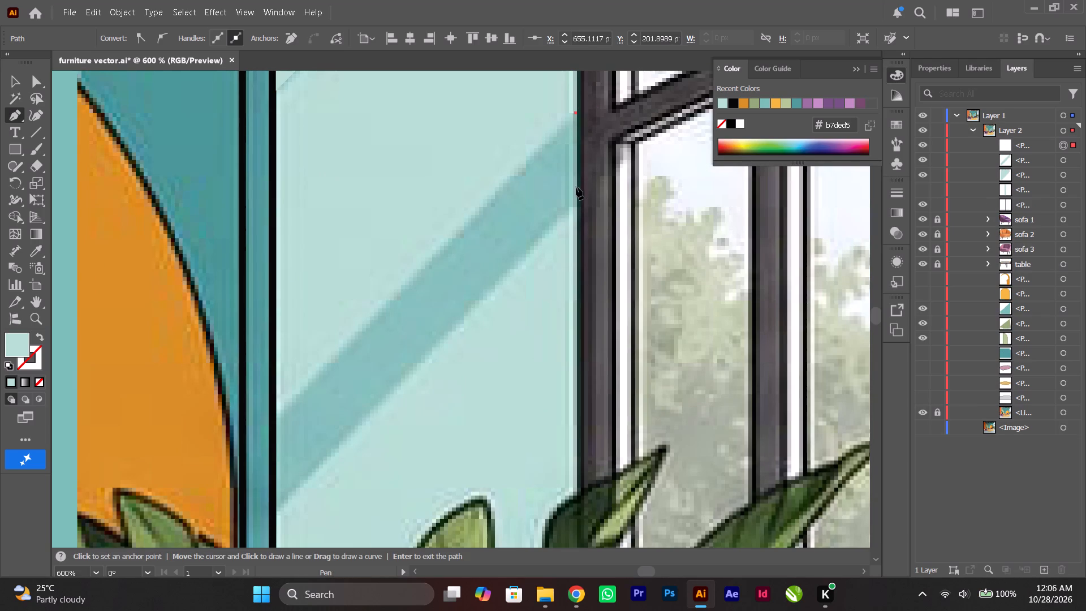
click(576, 205)
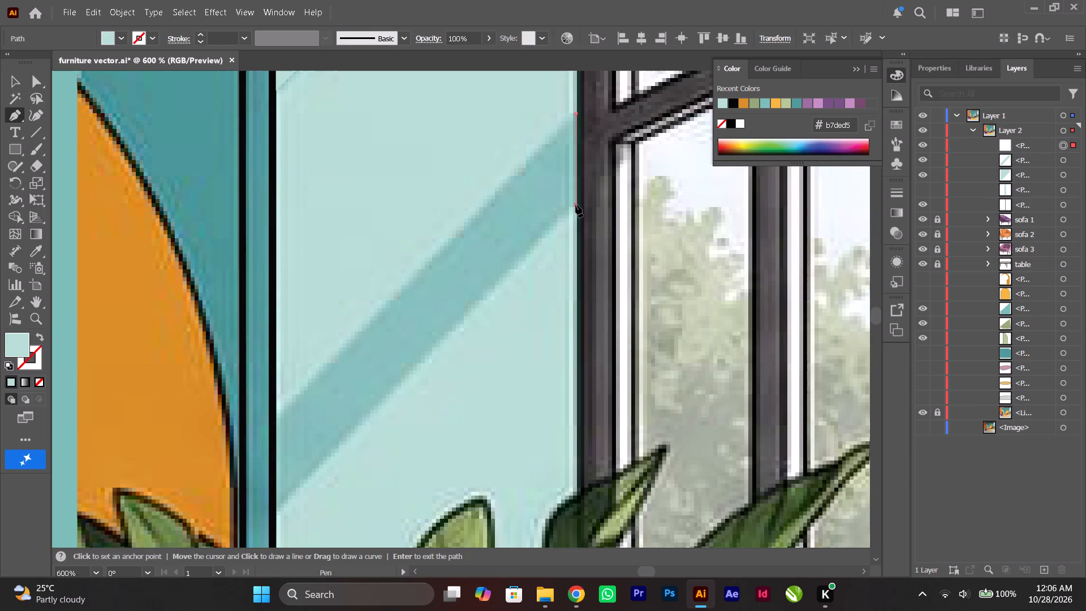
click(275, 511)
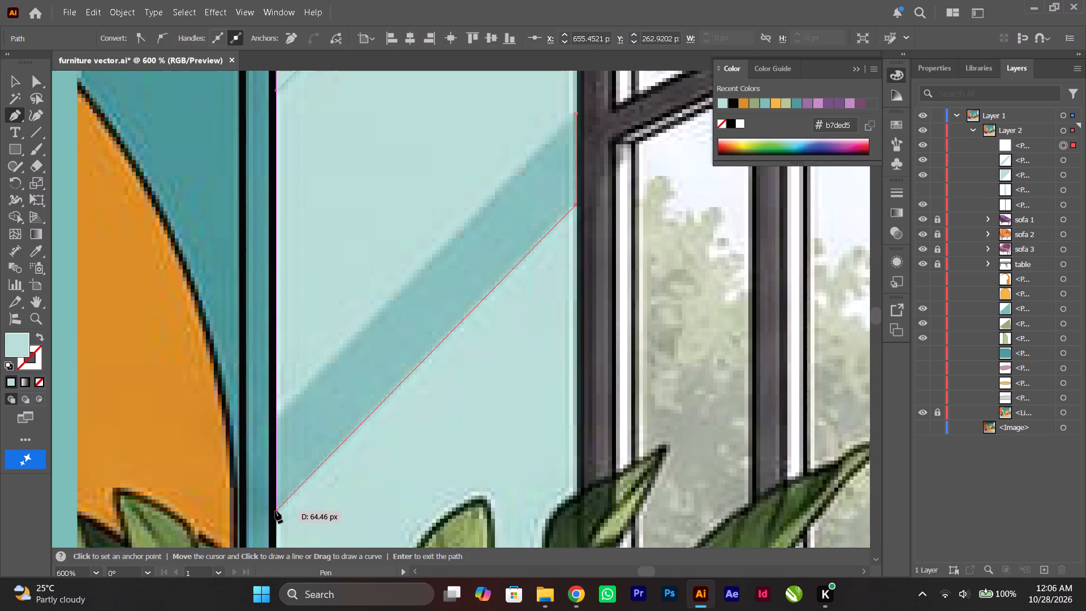
click(277, 413)
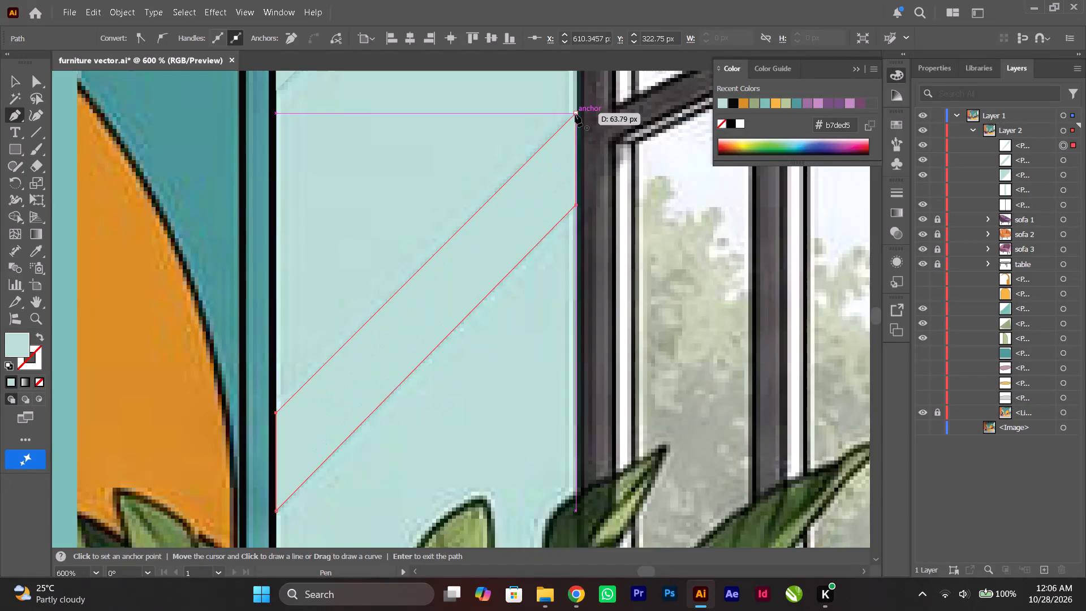
click(575, 114)
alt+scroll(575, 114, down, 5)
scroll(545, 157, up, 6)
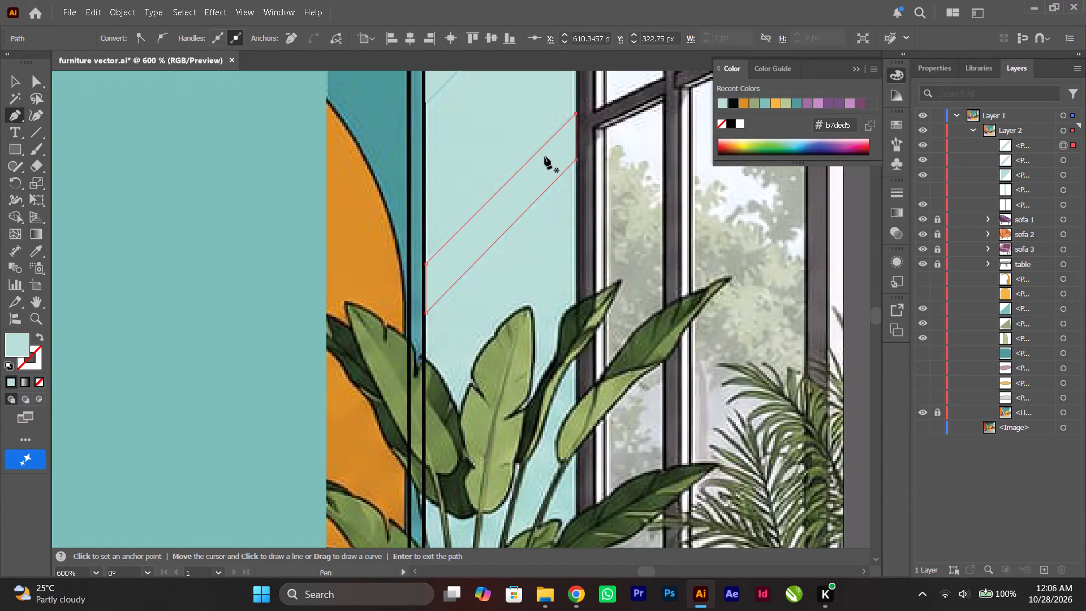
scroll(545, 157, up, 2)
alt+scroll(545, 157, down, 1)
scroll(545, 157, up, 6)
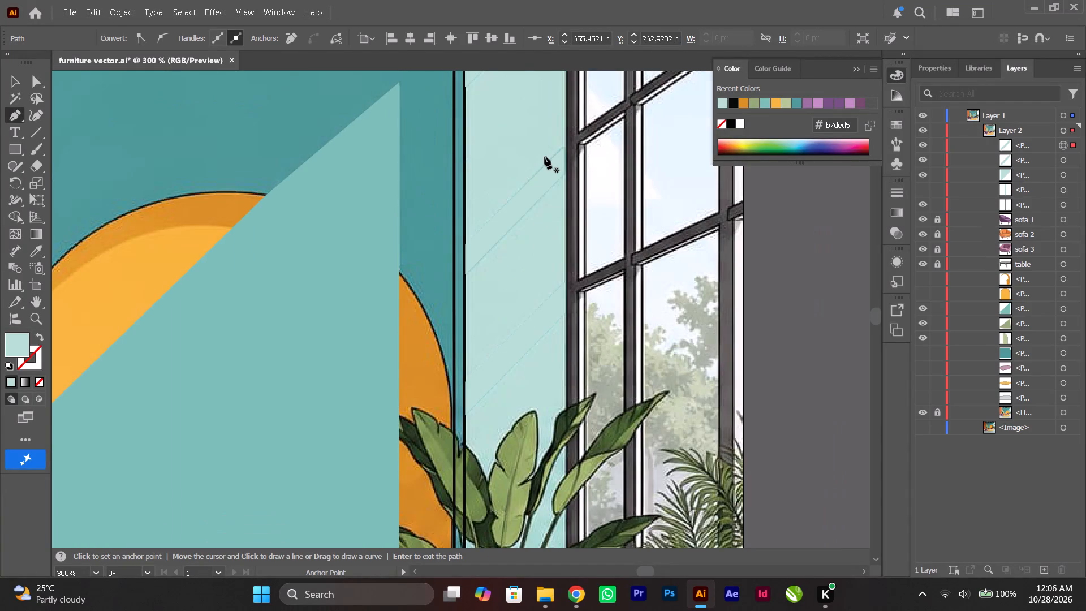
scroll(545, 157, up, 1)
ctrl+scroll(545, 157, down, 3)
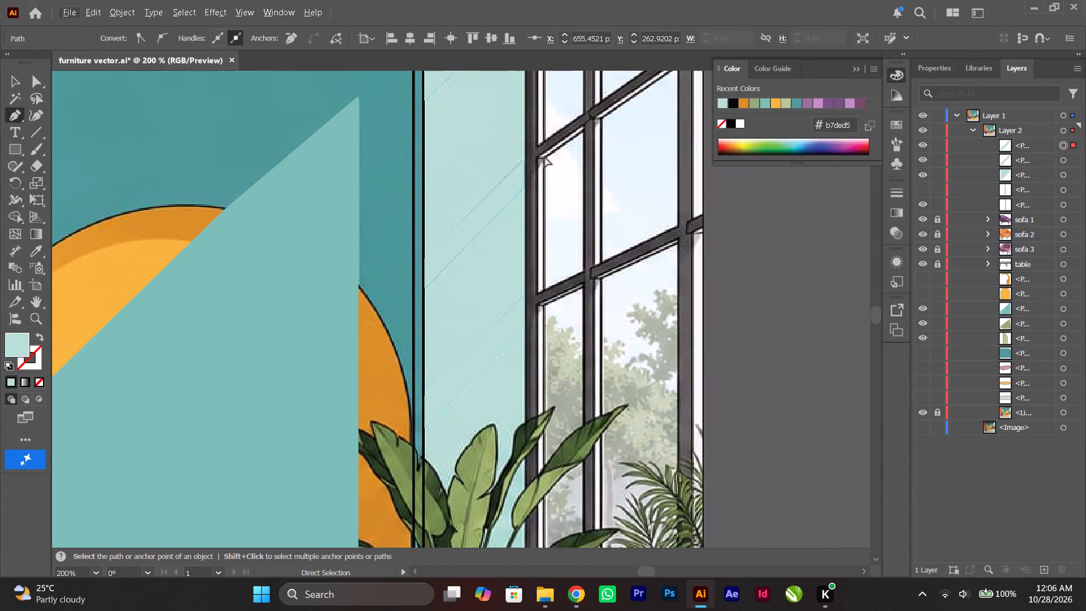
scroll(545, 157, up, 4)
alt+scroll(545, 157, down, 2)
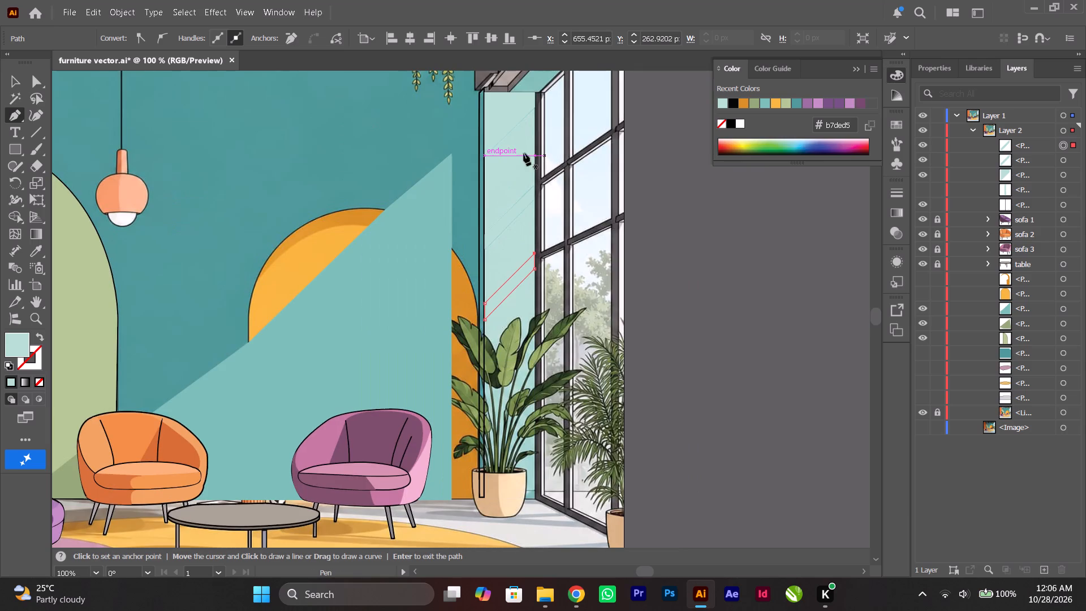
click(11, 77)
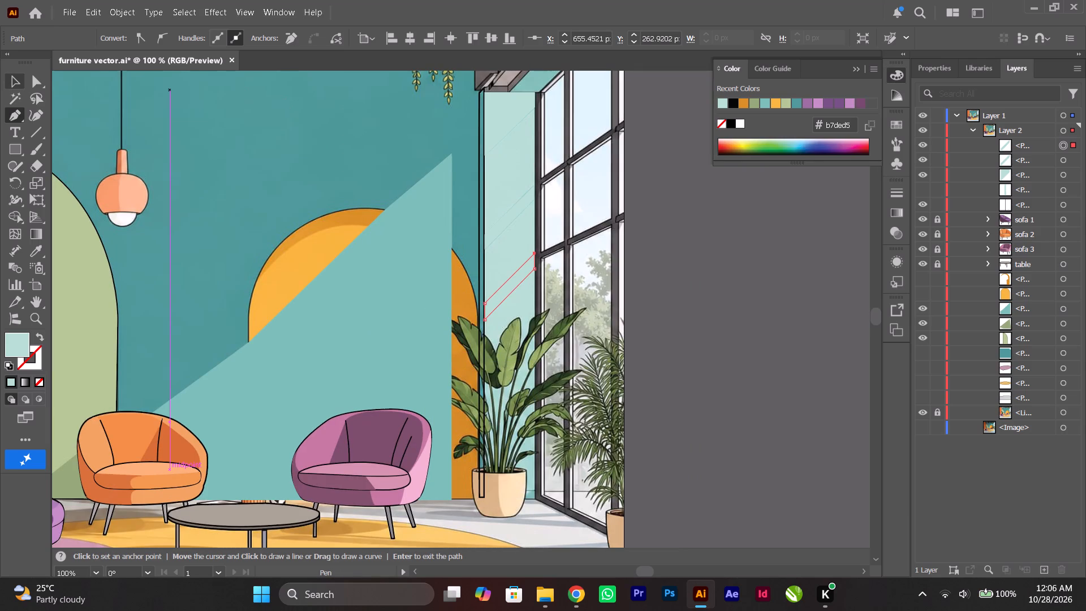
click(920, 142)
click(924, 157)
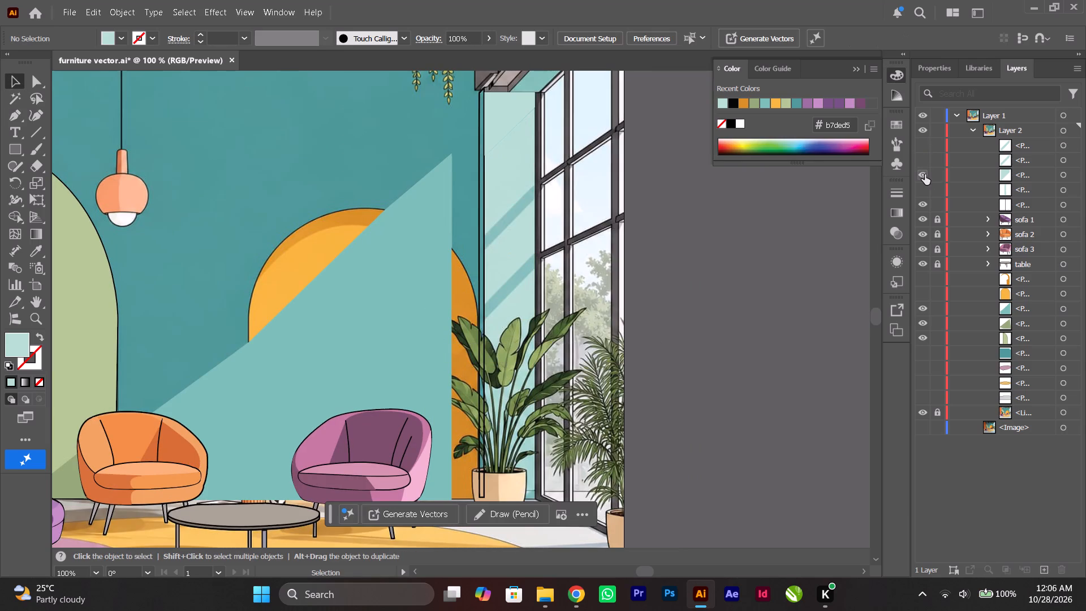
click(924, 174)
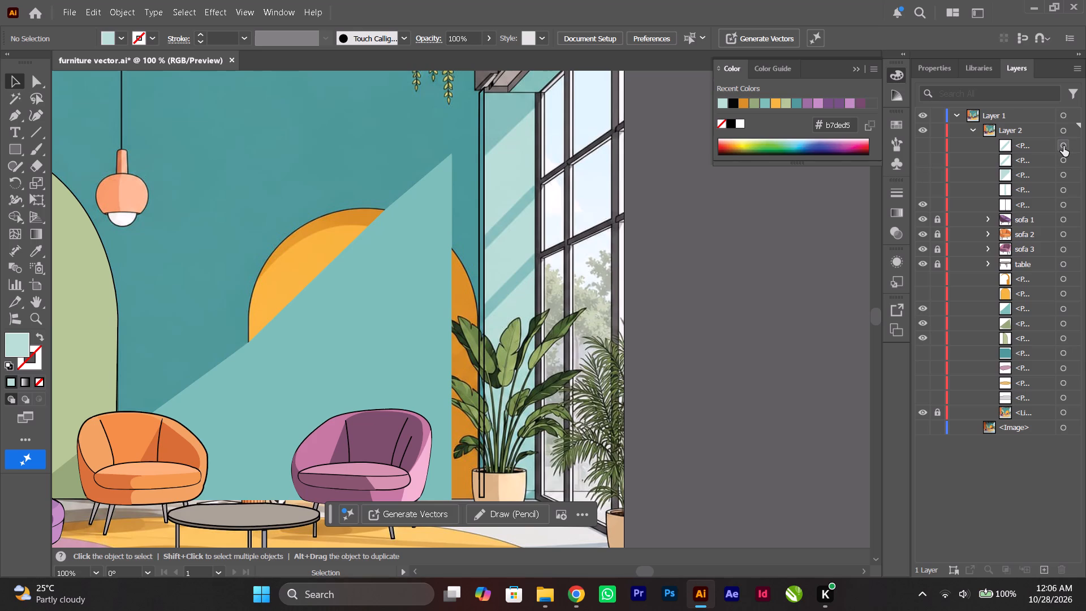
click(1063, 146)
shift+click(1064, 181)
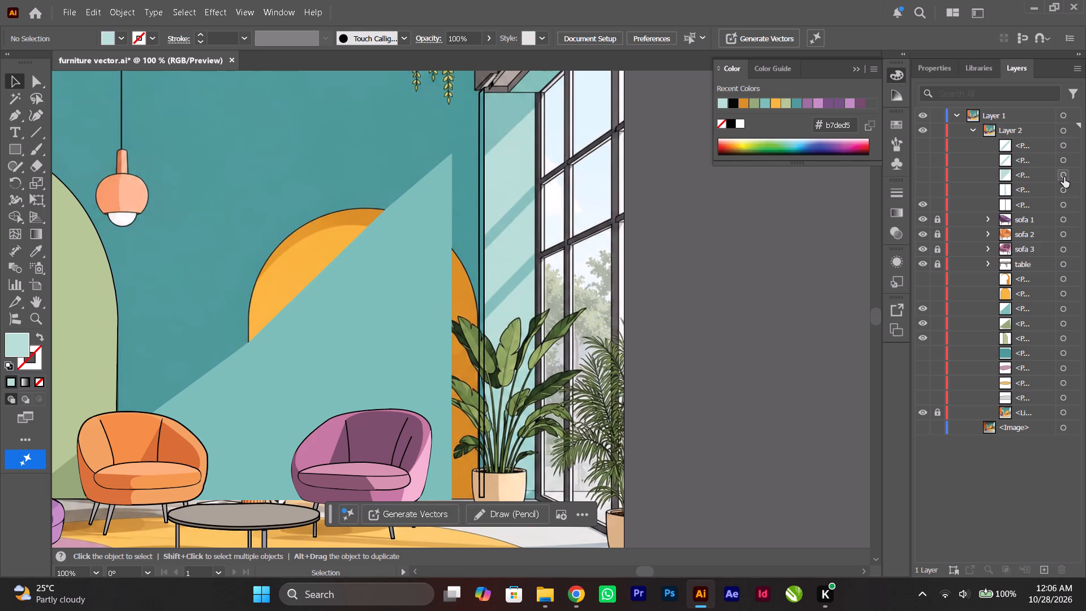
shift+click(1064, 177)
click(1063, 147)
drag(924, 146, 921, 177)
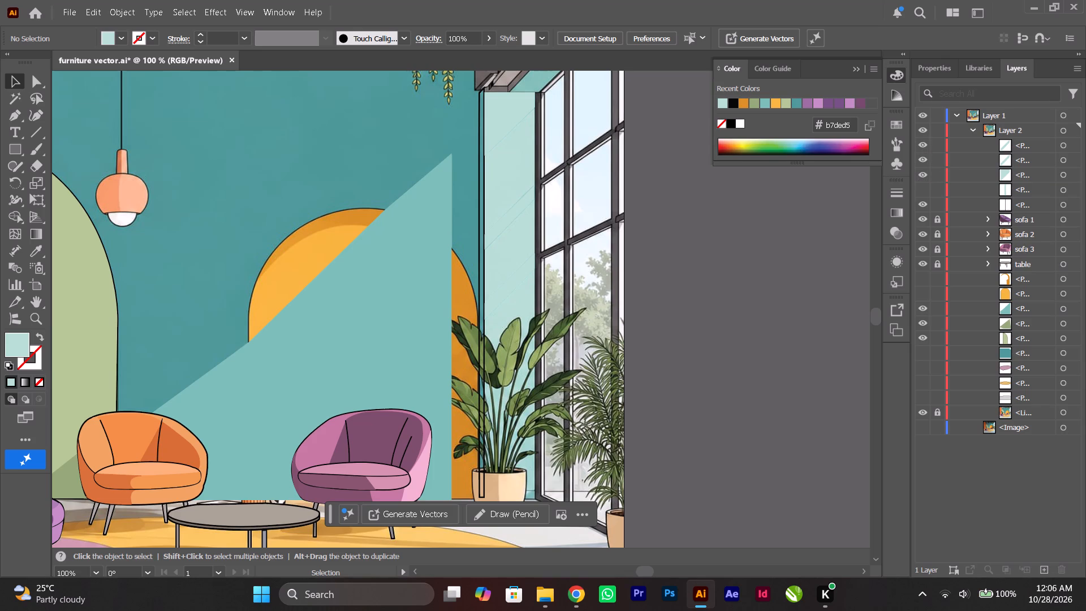
Fill the three traced shadow shapes with teal 83bfba sampled from the reference's upper panel shadow, without an outline, and deselect them.
click(1066, 145)
shift+click(1062, 175)
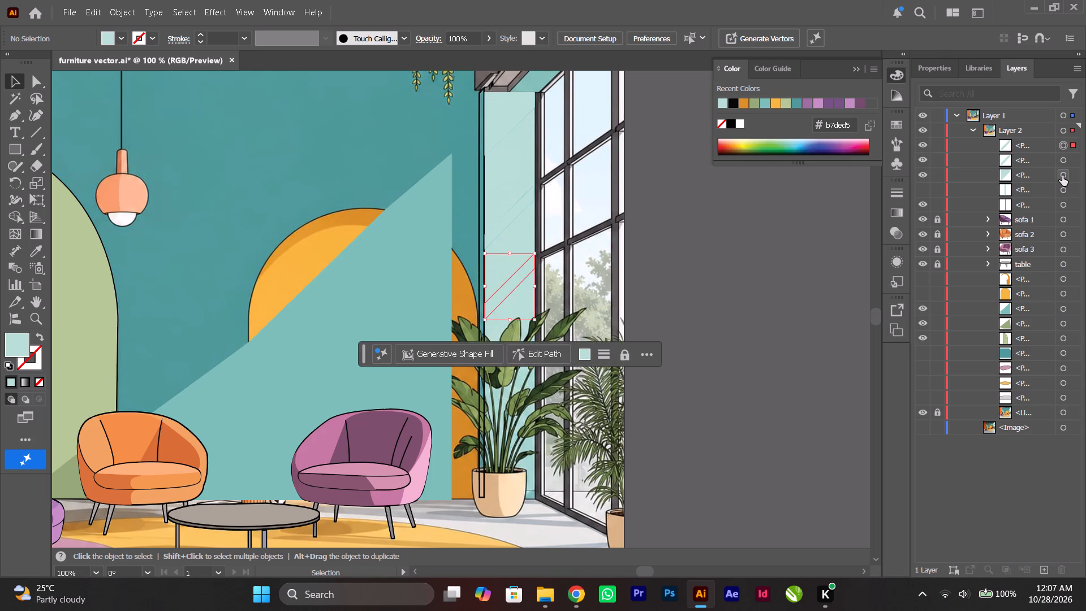
click(42, 382)
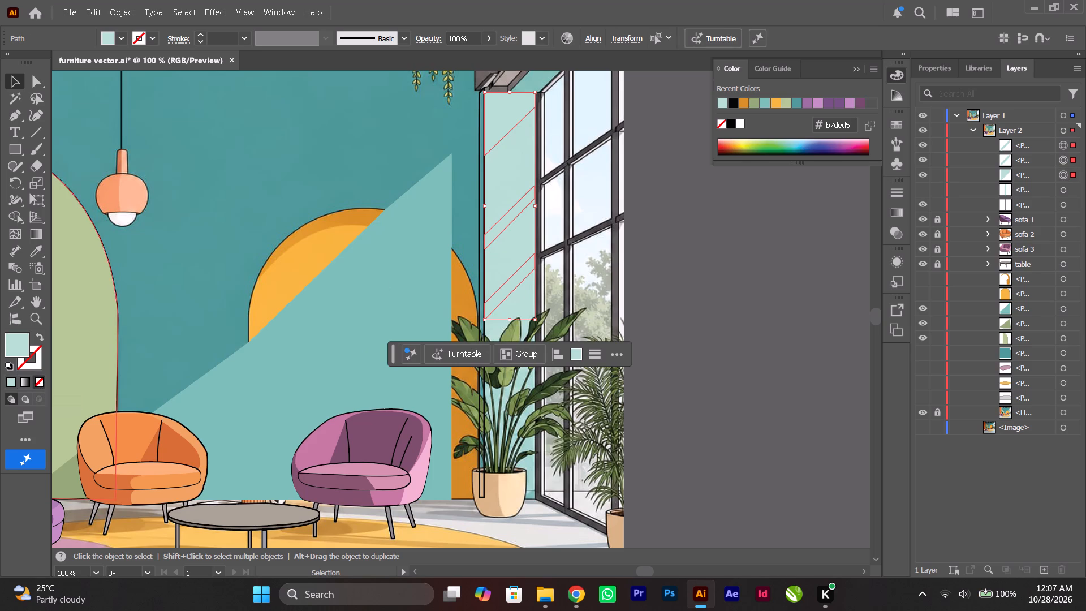
click(40, 247)
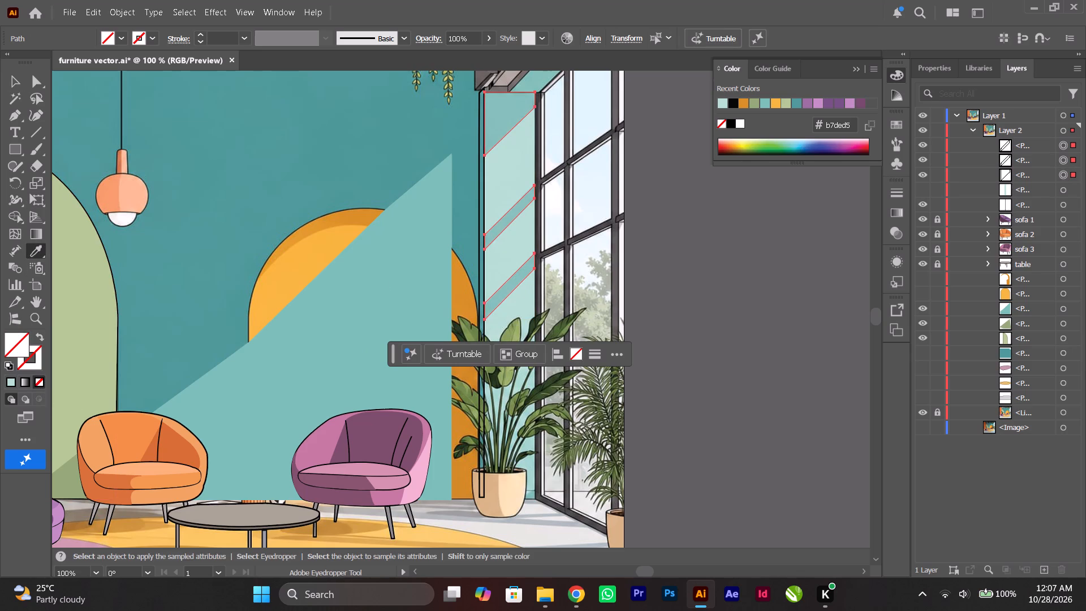
click(516, 113)
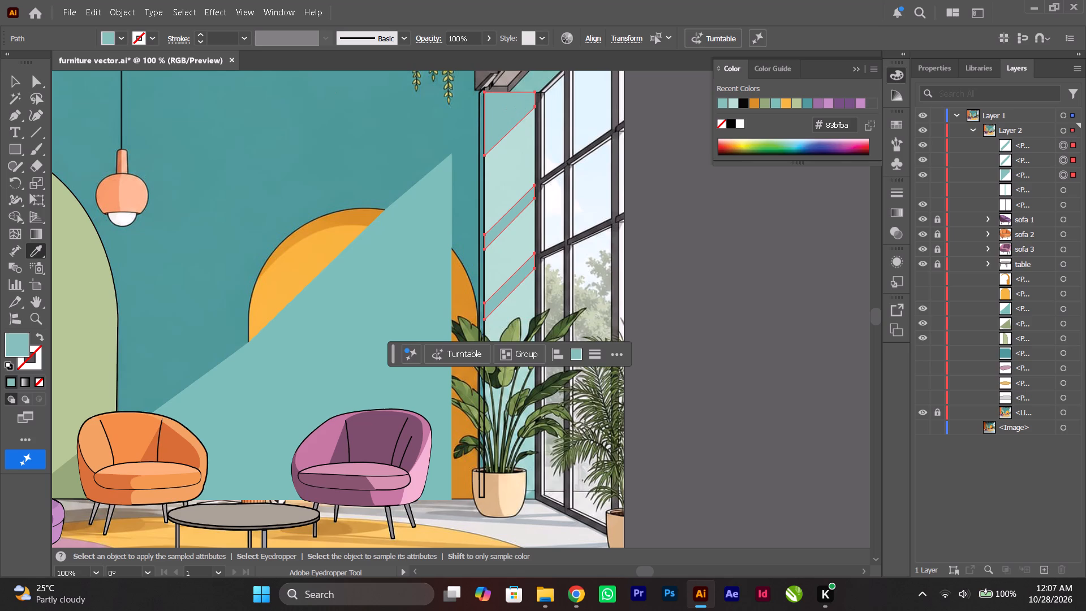
click(18, 79)
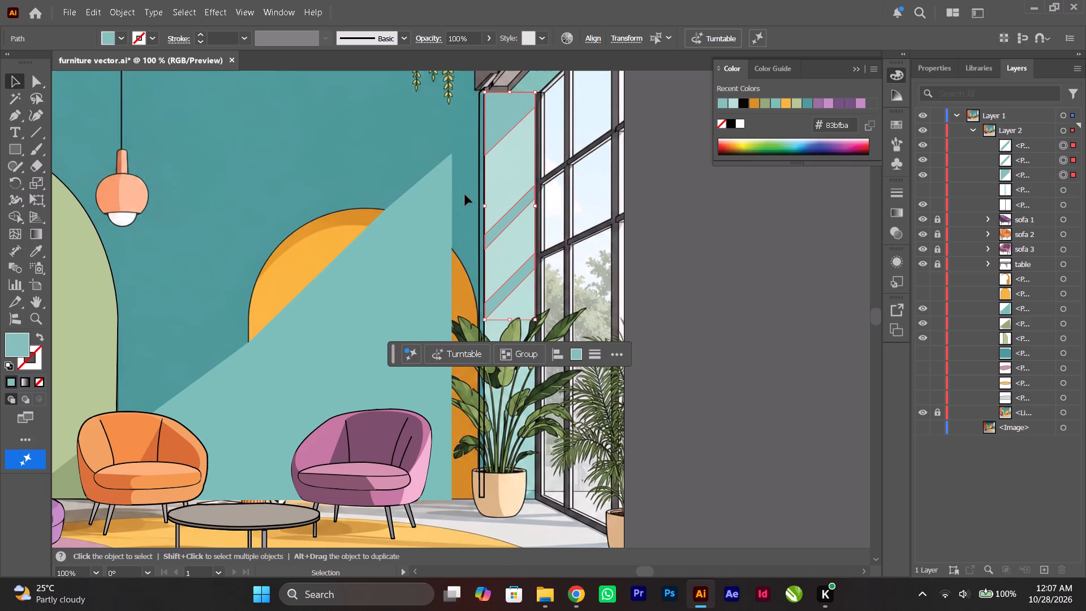
click(465, 195)
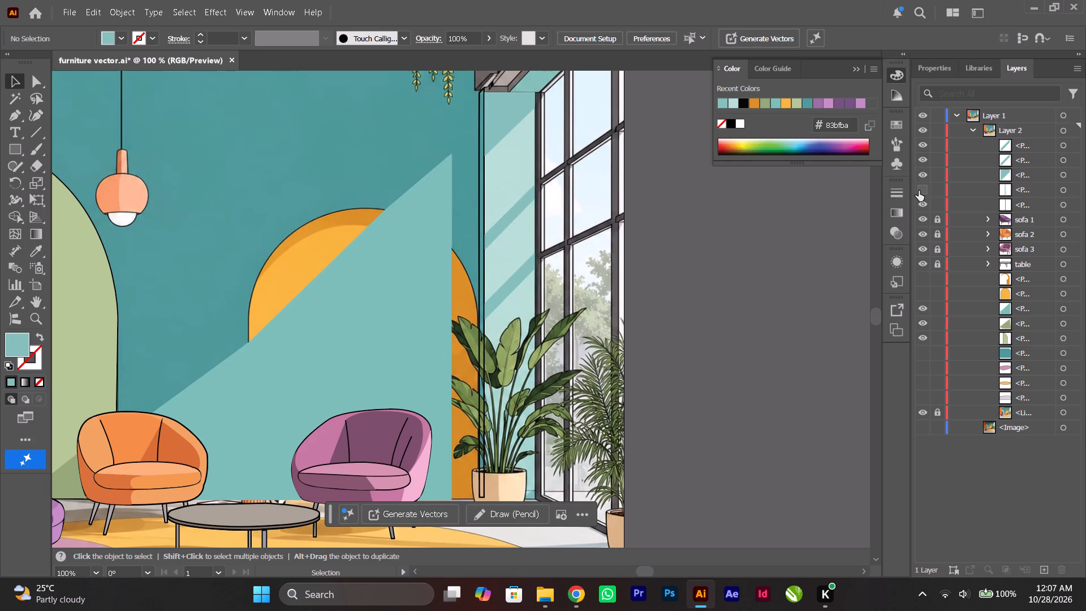
Show the hidden pale teal wall panel again and give it a black 1 pt outline.
click(920, 191)
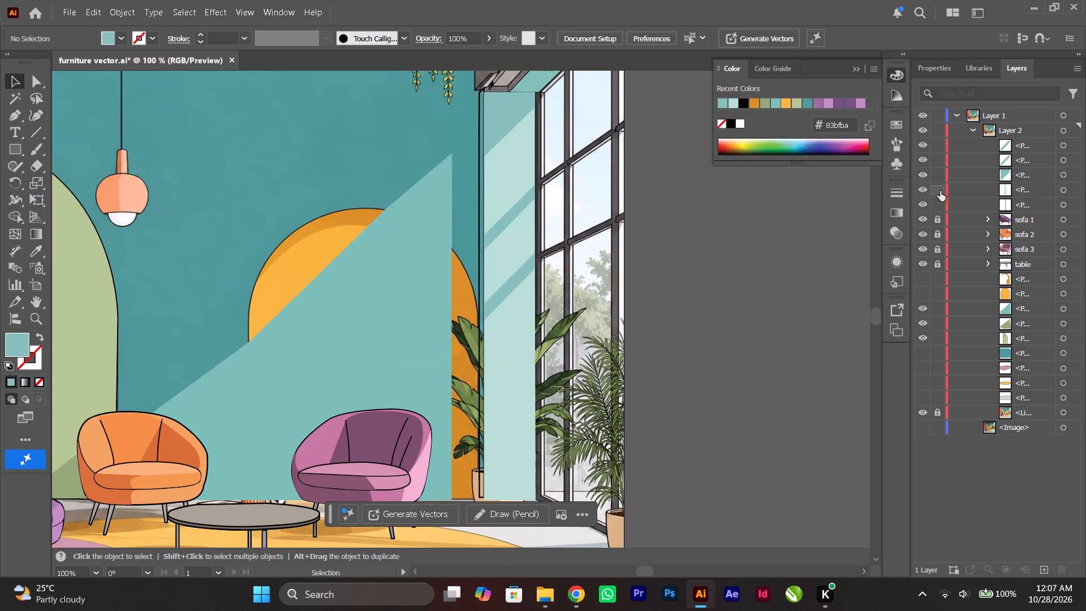
click(1063, 188)
click(156, 41)
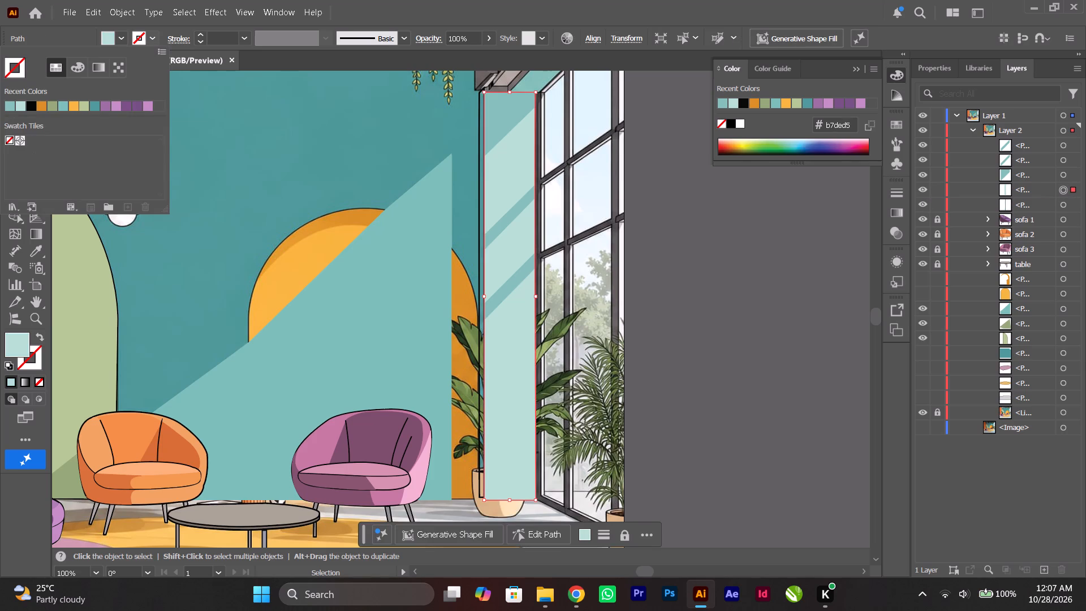
click(32, 102)
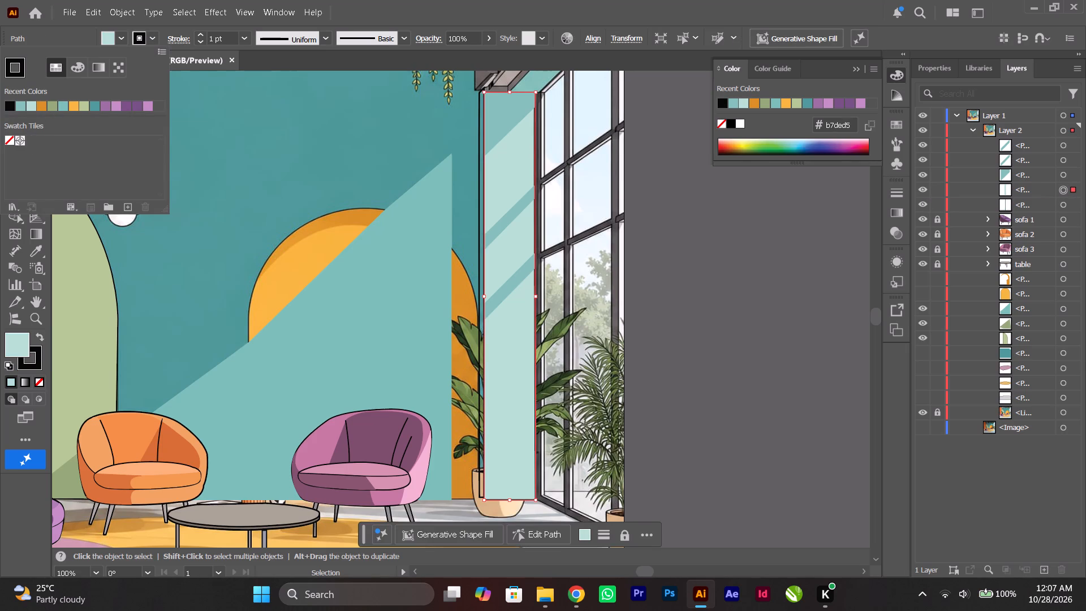
click(198, 87)
click(222, 136)
Examine the outlined wall panel and its shadow bands up close and within the whole room scene.
scroll(292, 166, up, 2)
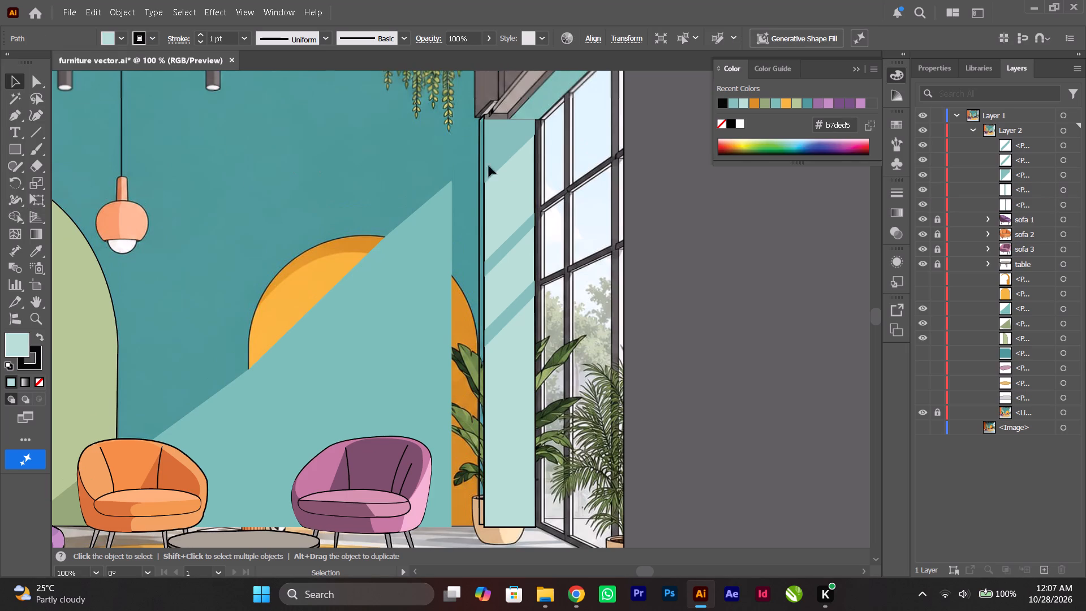
alt+scroll(540, 172, up, 3)
scroll(540, 172, up, 8)
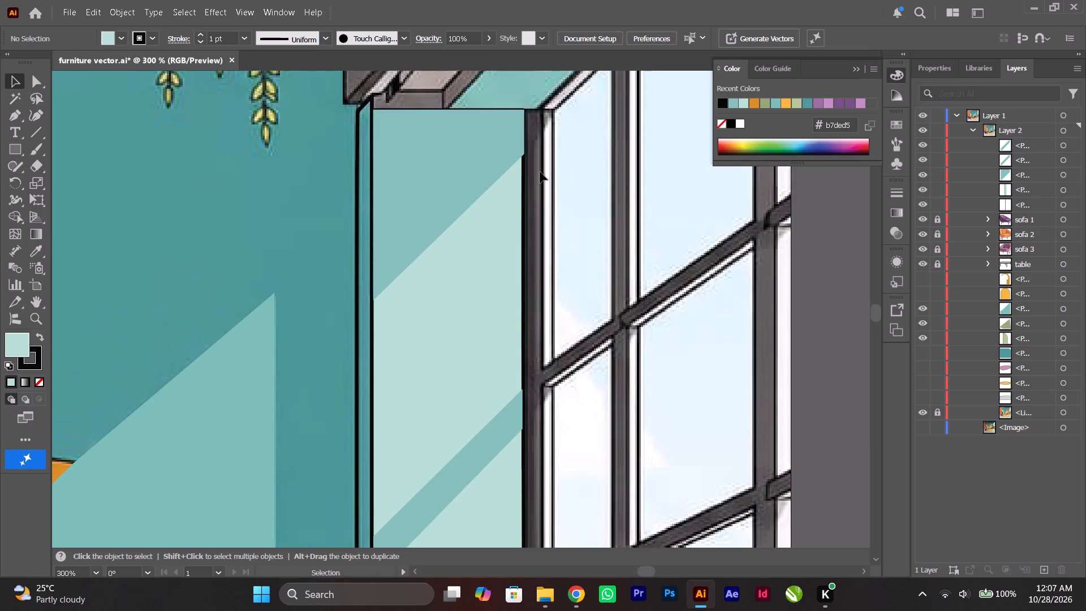
scroll(540, 172, down, 12)
alt+scroll(540, 172, down, 4)
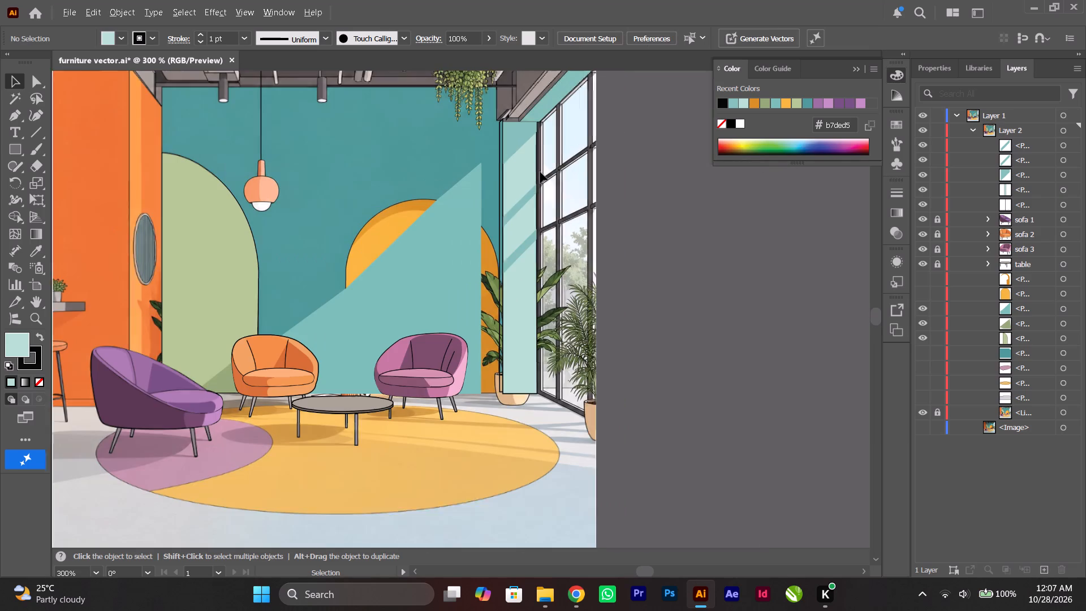
scroll(540, 172, down, 2)
alt+scroll(540, 172, down, 1)
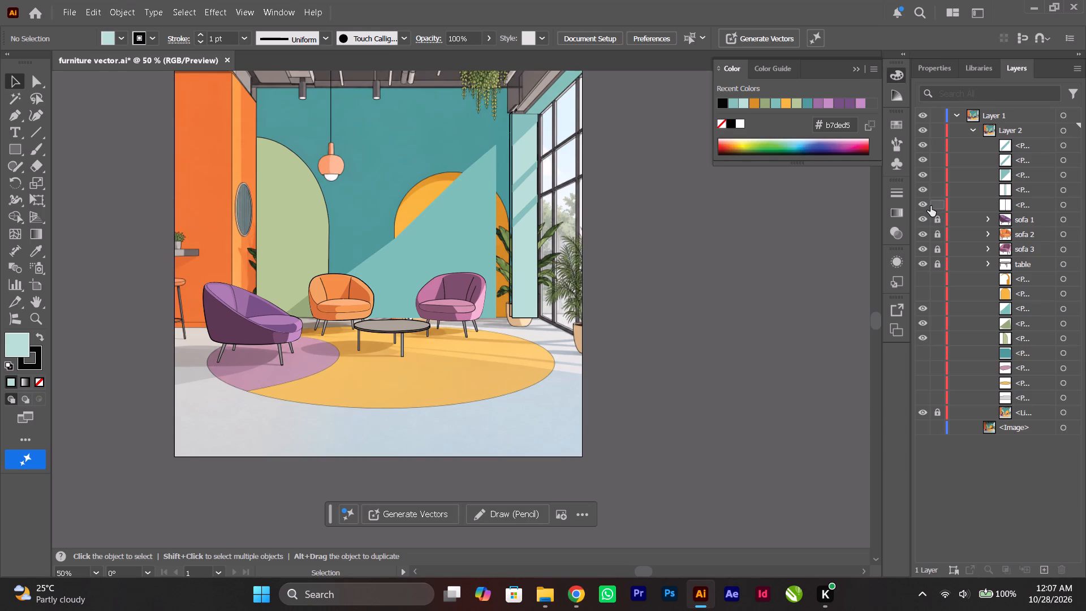
Show the hidden orange arch and its darker orange shading shape again.
drag(920, 276, 922, 278)
drag(922, 278, 925, 298)
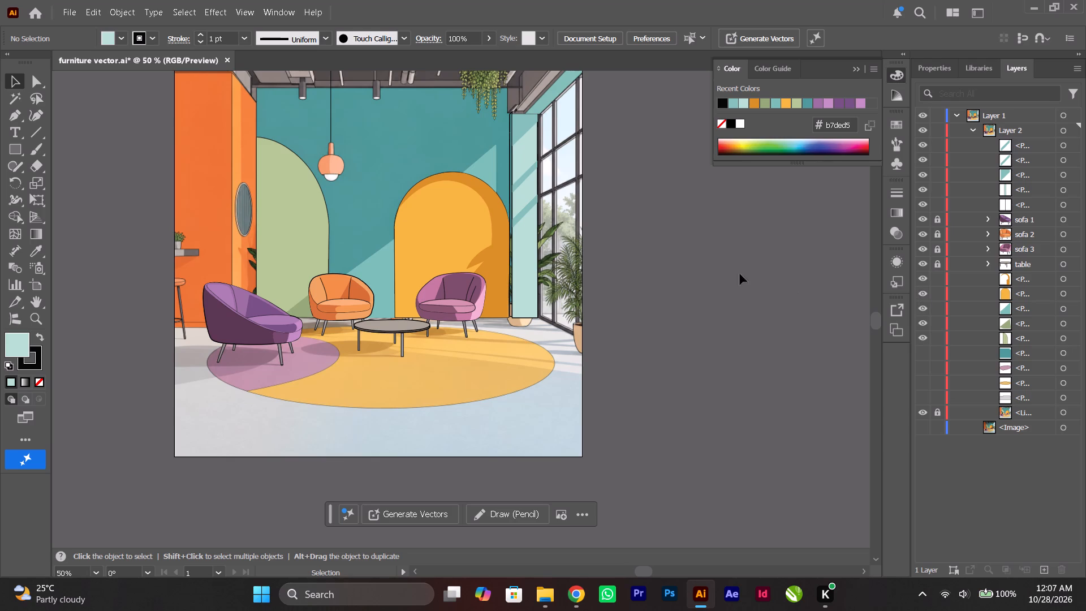
Fill the narrow vertical strip between the orange arch and the pale teal panel with teal 54a19e sampled from the reference inside it.
alt+scroll(506, 256, up, 7)
scroll(506, 256, up, 17)
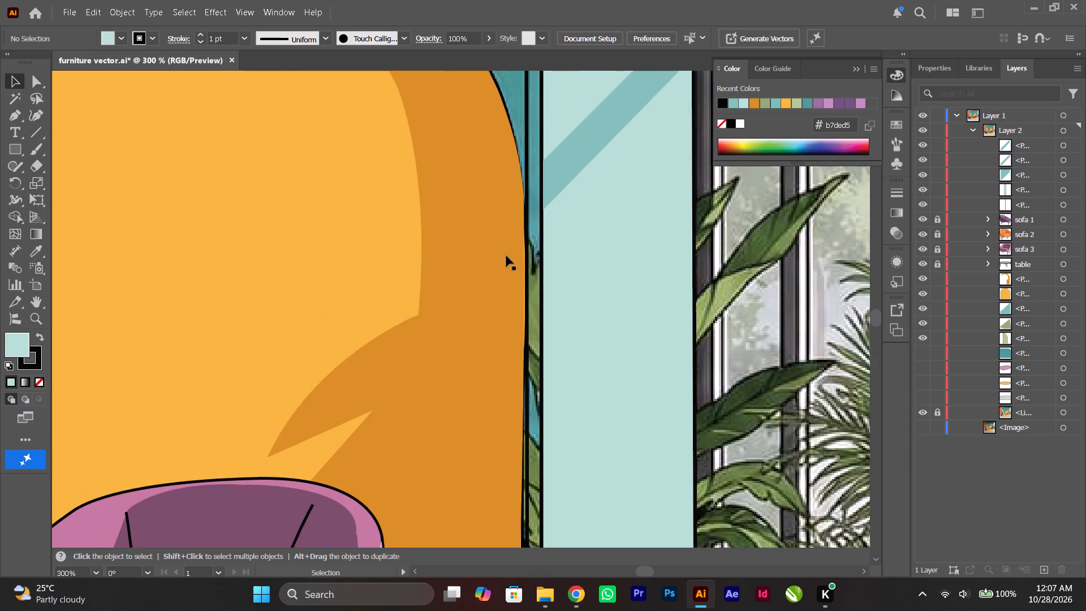
scroll(506, 256, up, 9)
click(528, 216)
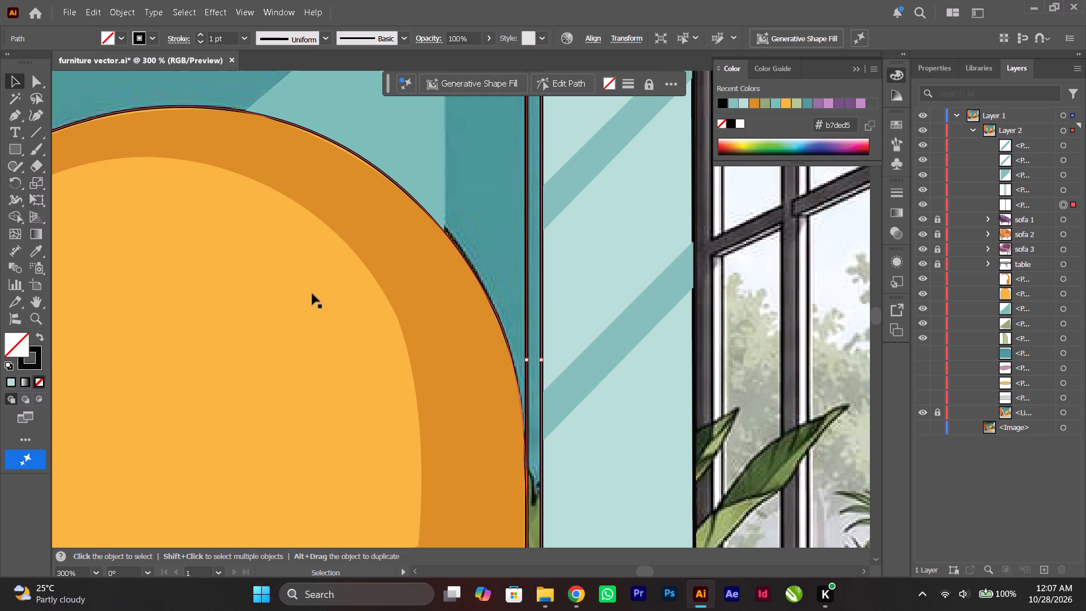
scroll(313, 294, down, 8)
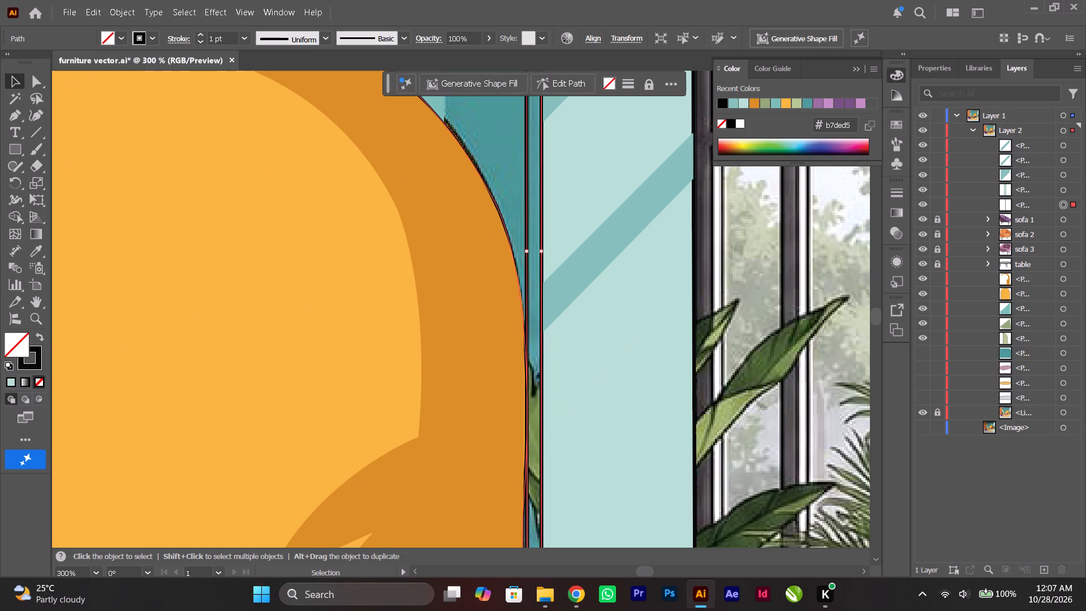
click(31, 252)
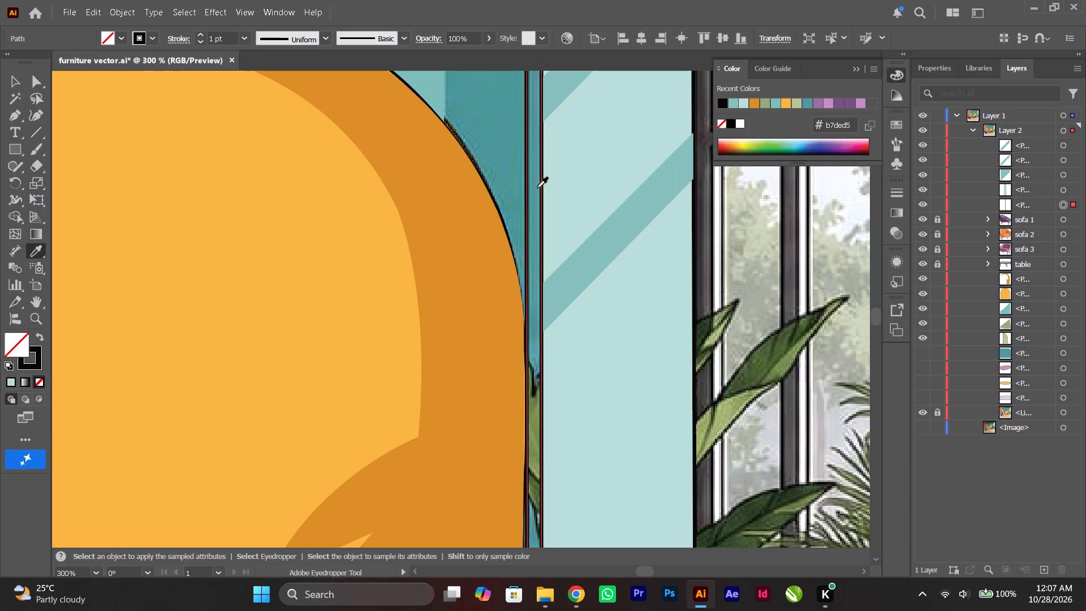
click(537, 188)
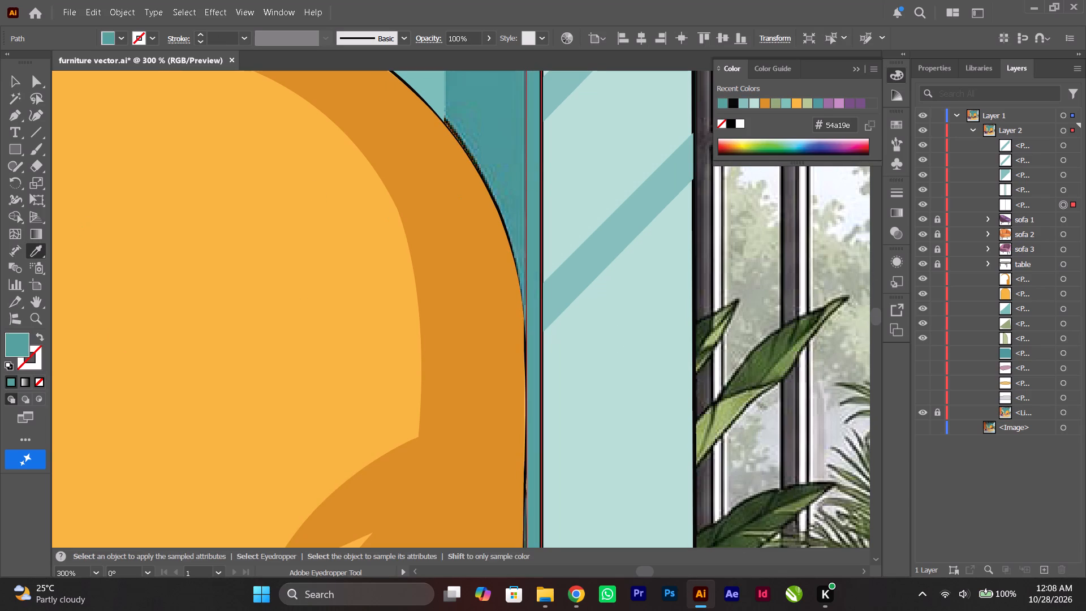
Give the narrow teal strip a black 0.75 pt outline and leave nothing selected.
click(12, 78)
click(154, 38)
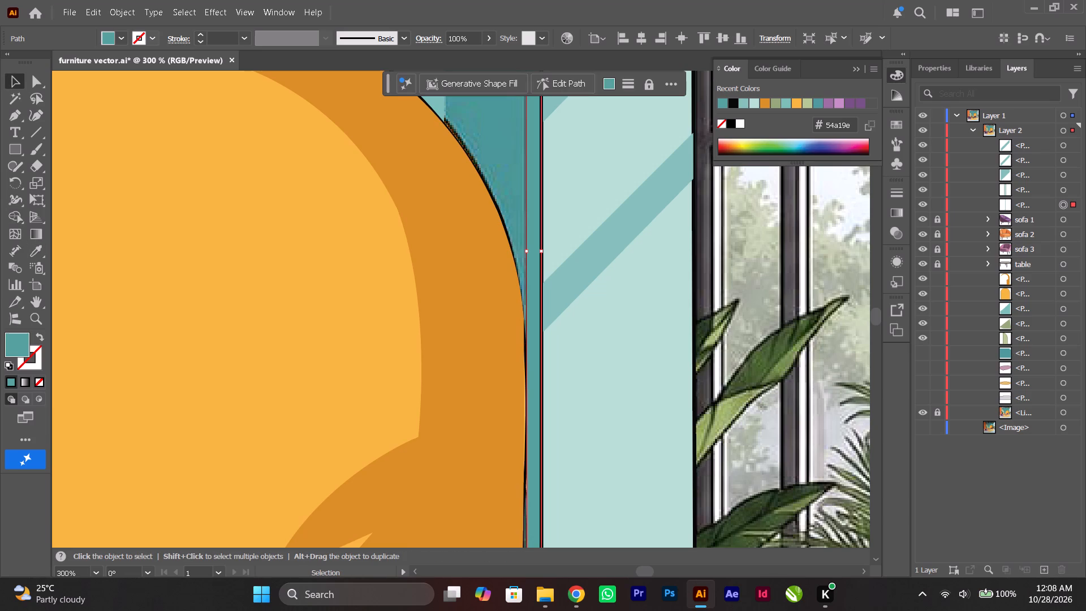
click(19, 104)
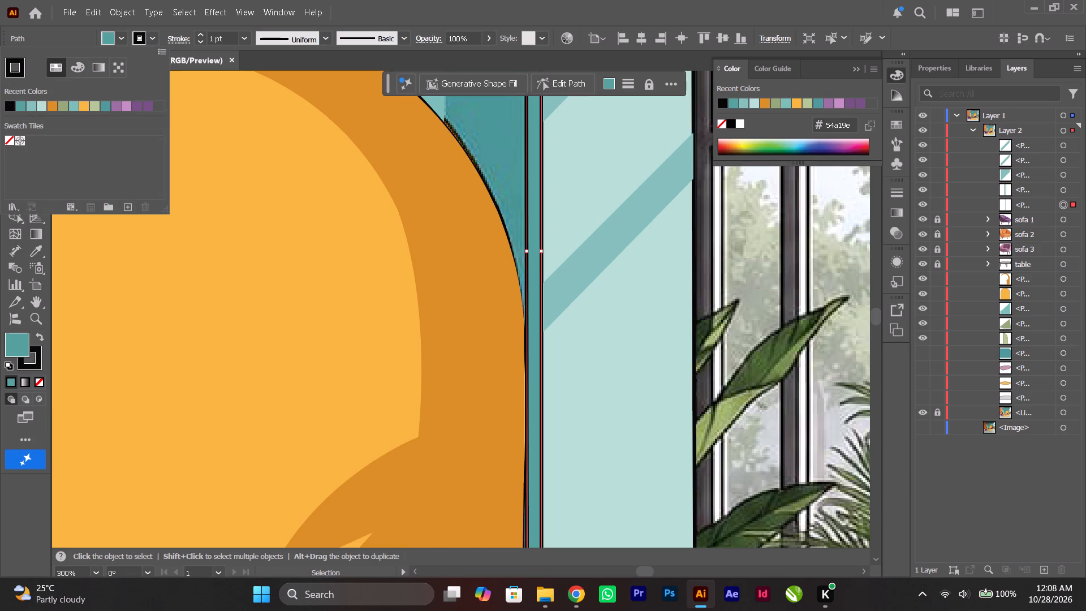
click(202, 42)
click(202, 42)
click(395, 135)
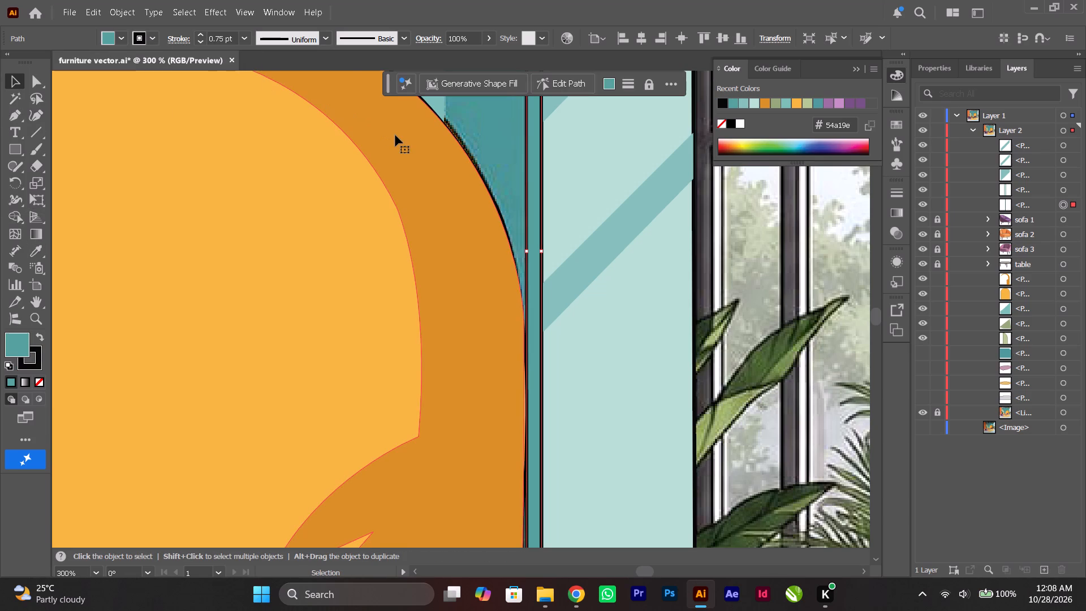
click(286, 191)
alt+scroll(286, 191, down, 3)
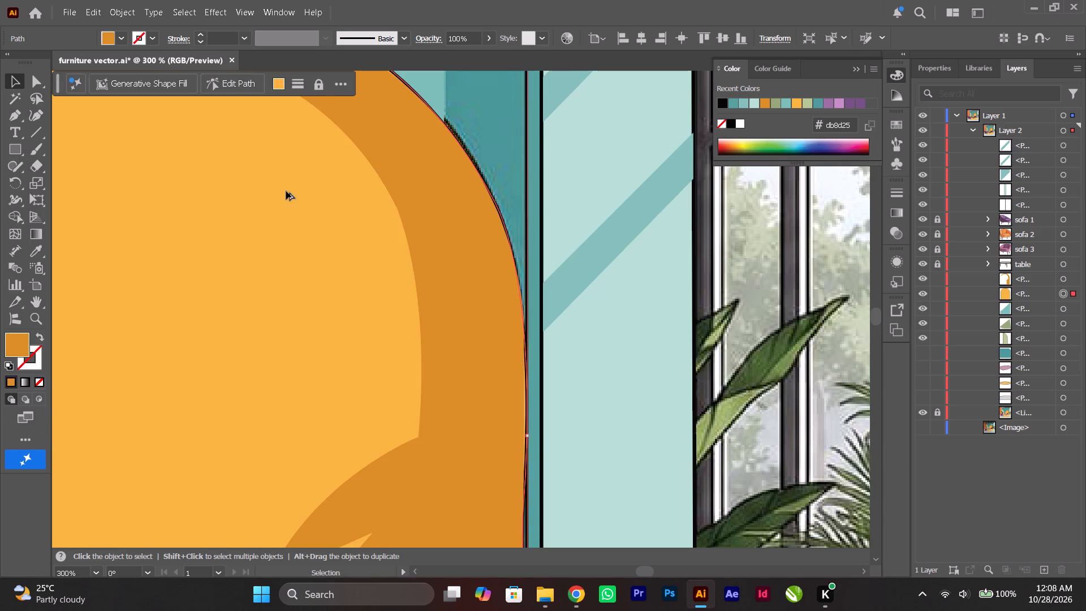
alt+scroll(286, 191, down, 3)
click(510, 227)
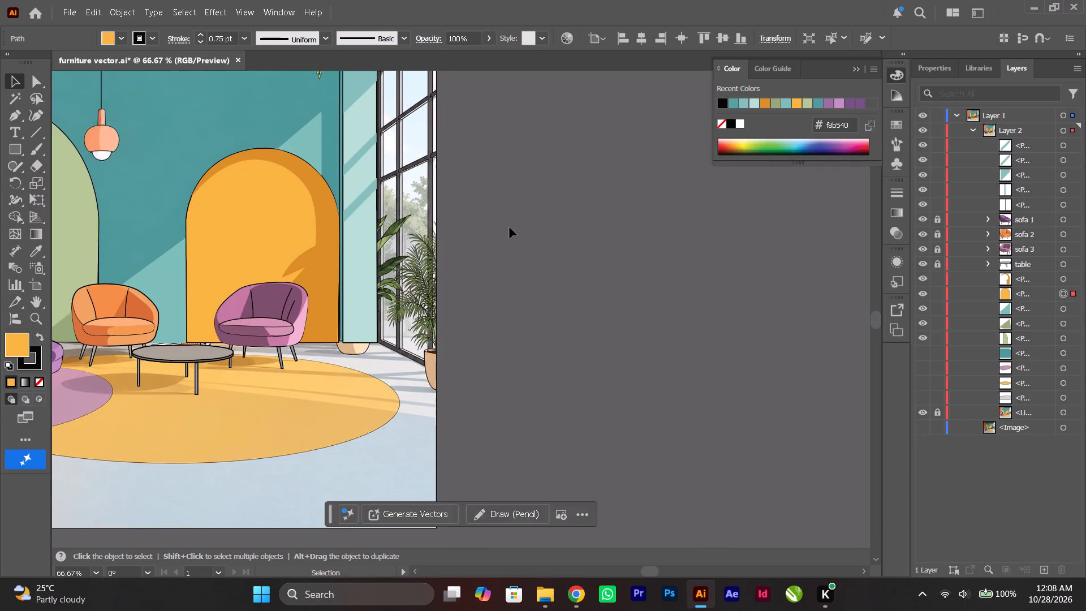
Show the hidden teal back wall shape again, toggling its visibility to compare it with the reference.
ctrl+scroll(510, 228, up, 6)
scroll(543, 236, up, 7)
ctrl+scroll(543, 236, up, 4)
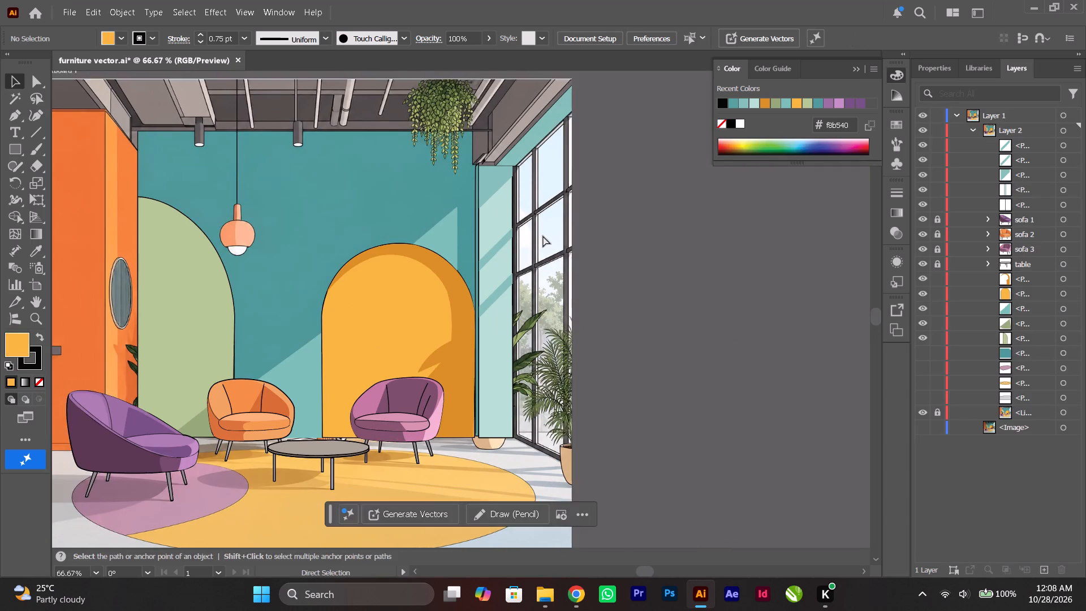
alt+scroll(543, 236, down, 1)
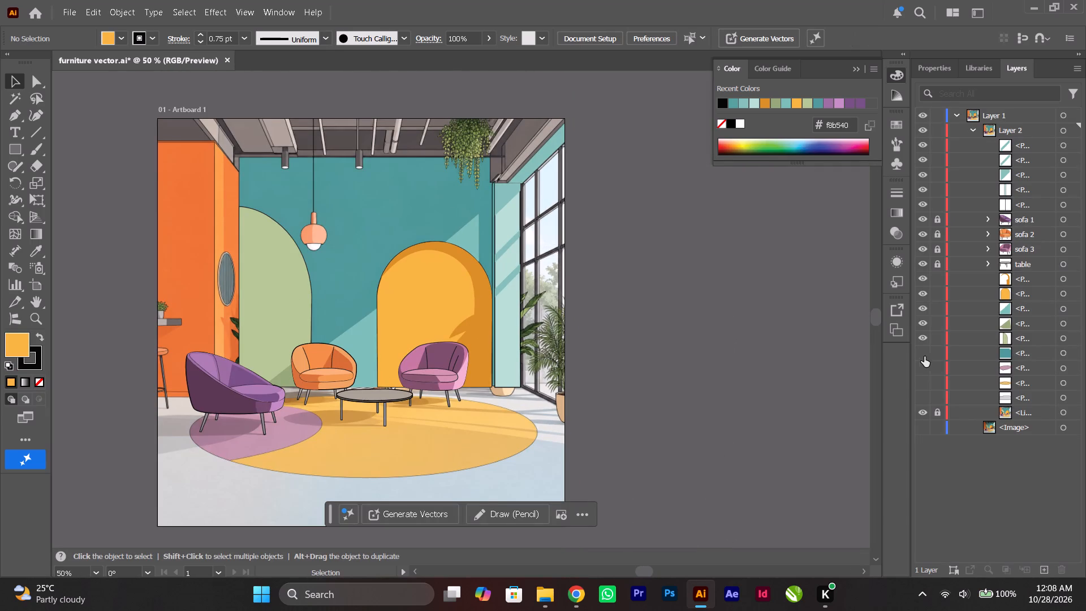
drag(920, 351, 923, 358)
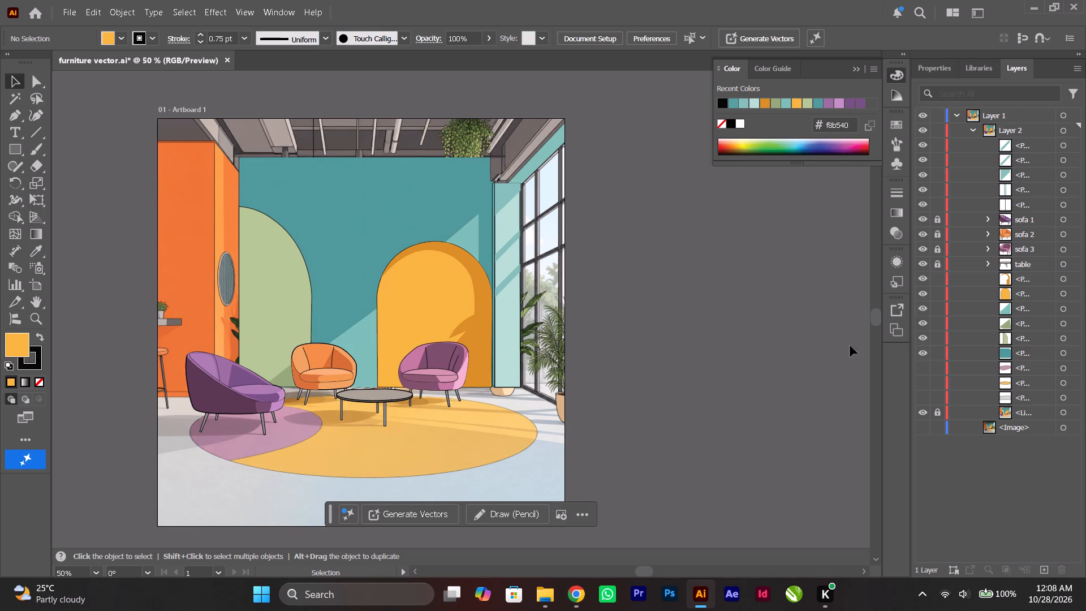
click(923, 355)
click(923, 354)
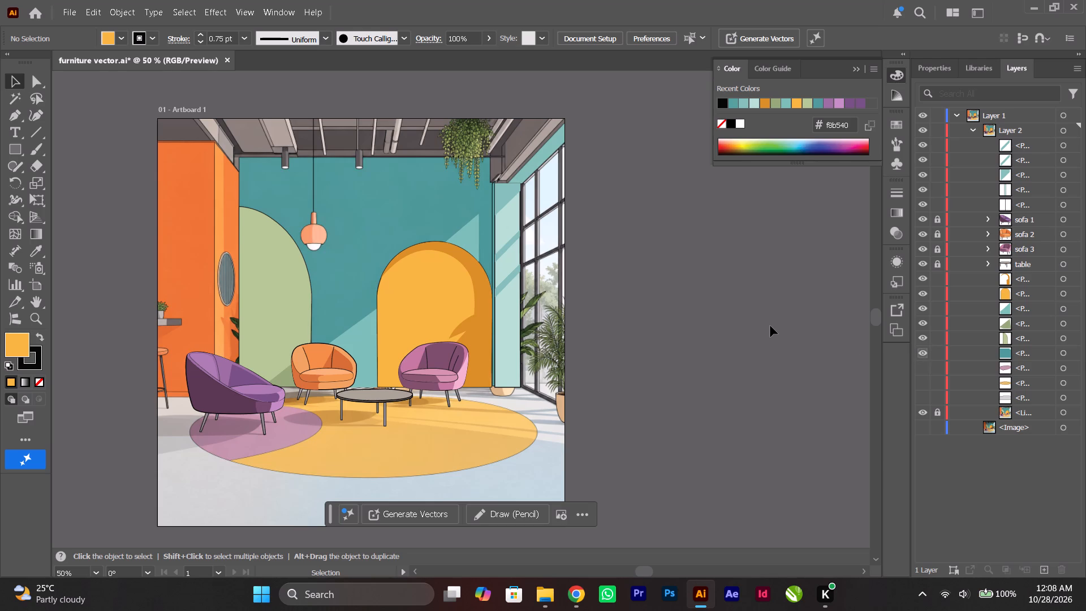
click(770, 325)
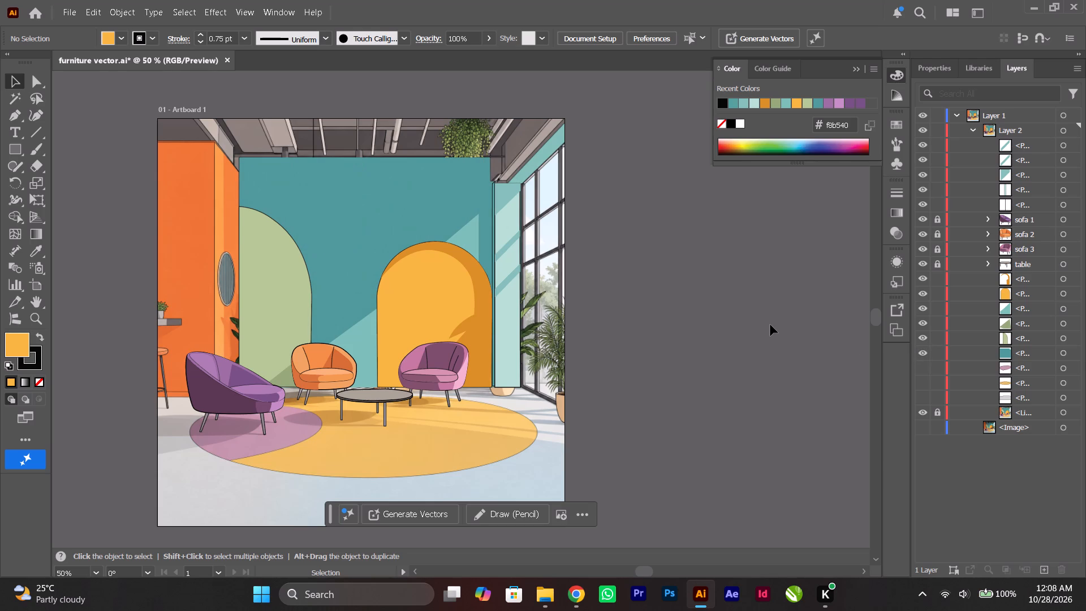
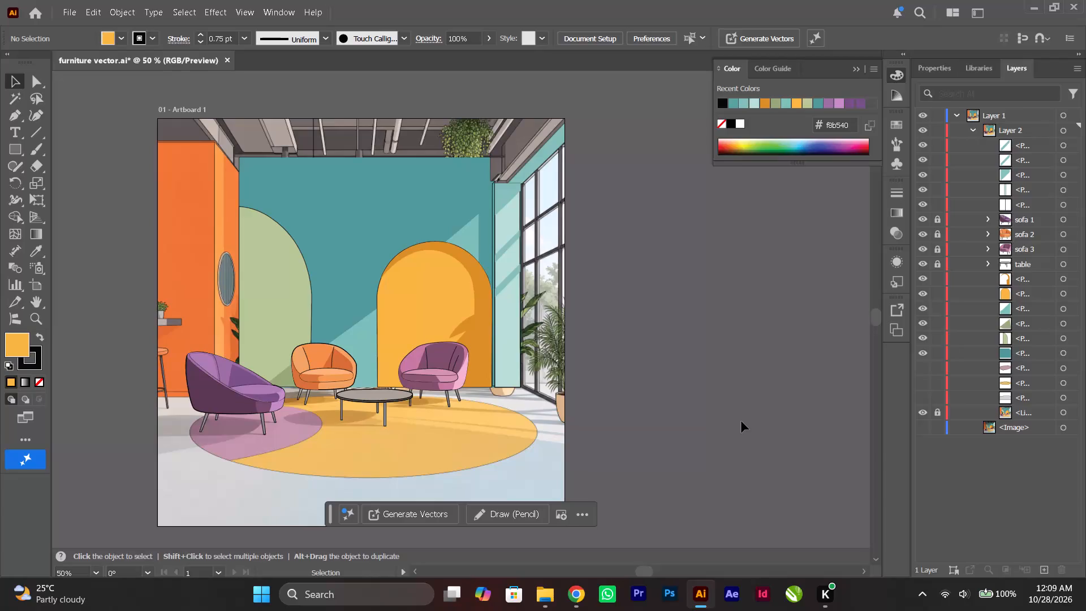
Look over the traced room illustration, including the arches, back wall and window-side panel.
ctrl+scroll(524, 368, up, 4)
scroll(507, 360, up, 3)
ctrl+scroll(507, 360, up, 3)
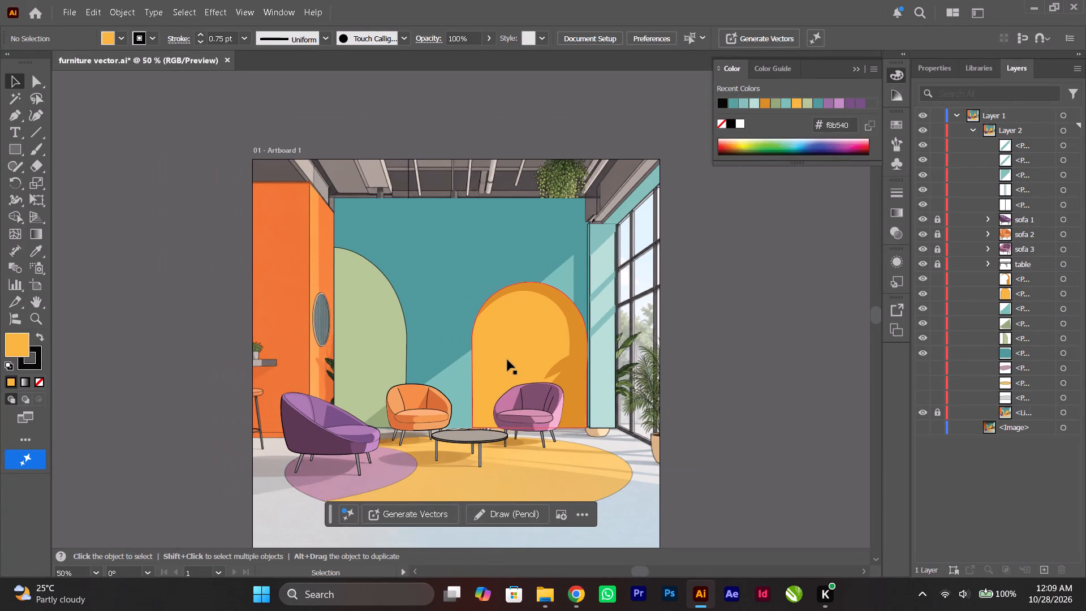
scroll(507, 359, up, 5)
ctrl+scroll(507, 359, down, 2)
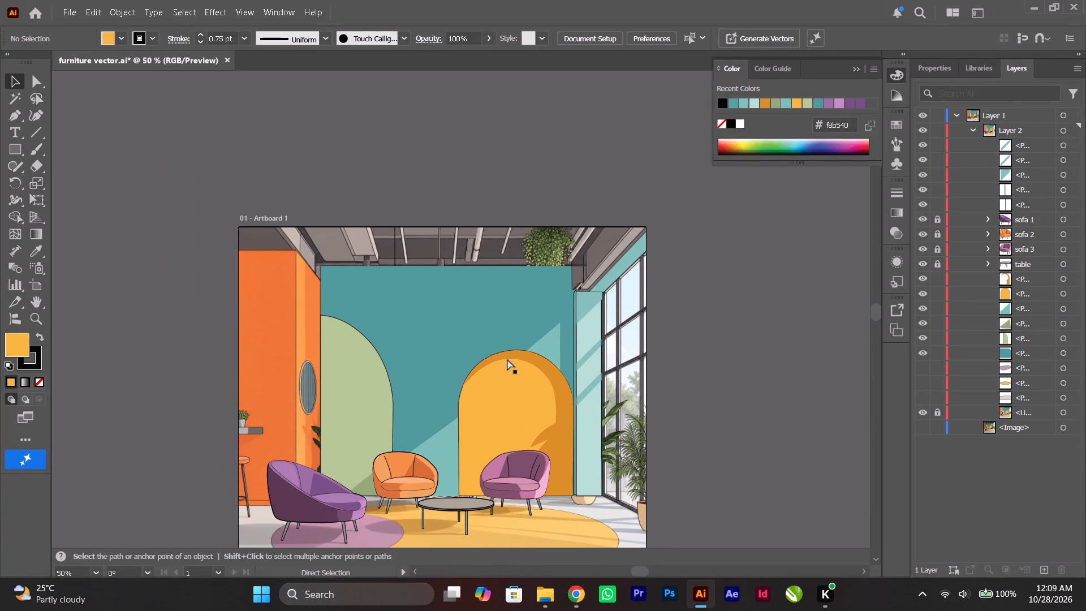
alt+scroll(507, 359, up, 1)
scroll(507, 359, down, 11)
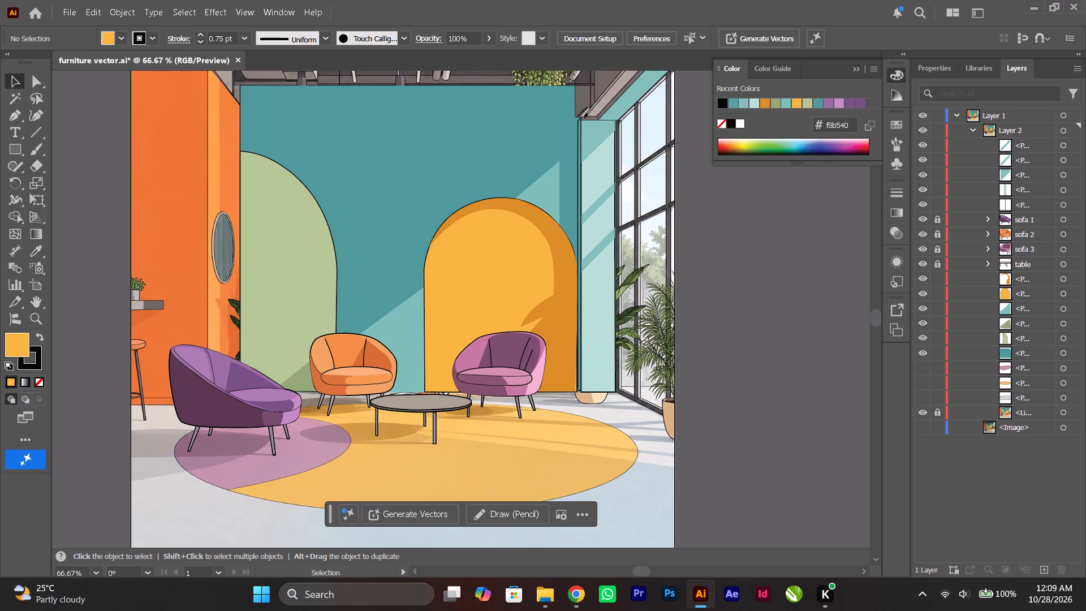
Move the five window-side panel and strip paths below the sofa and table groups in the layer stack, leaving nothing selected.
click(1059, 203)
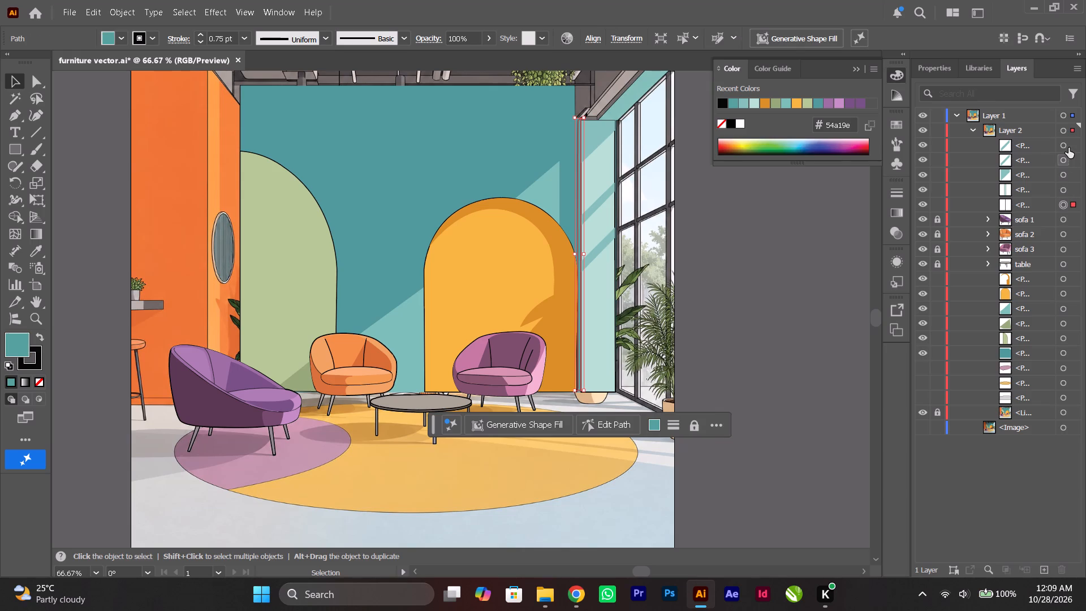
shift+click(1068, 144)
click(1042, 141)
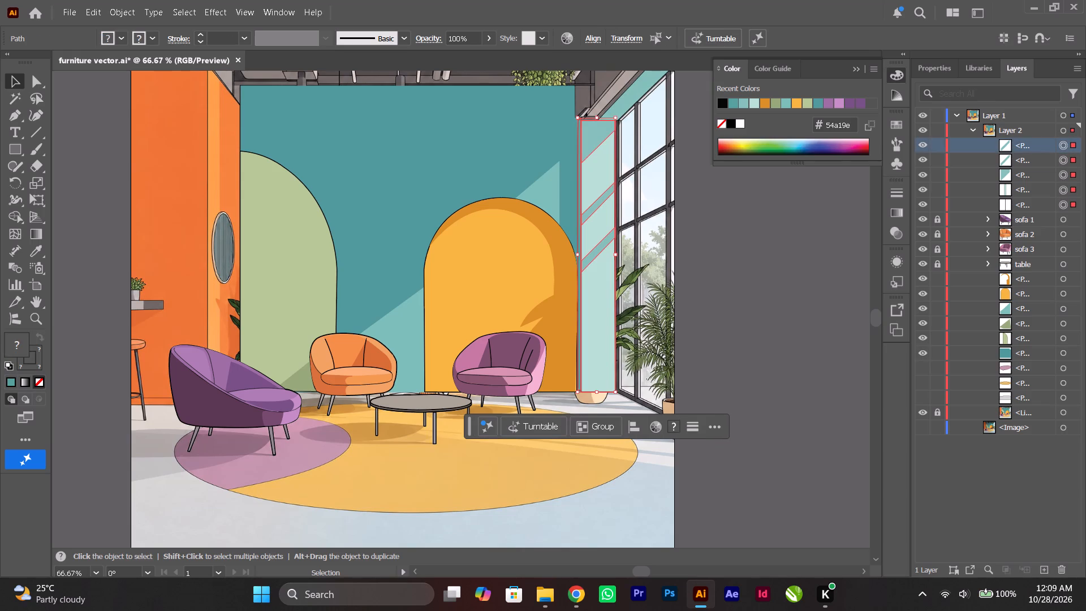
shift+click(1042, 203)
drag(1031, 141, 1031, 235)
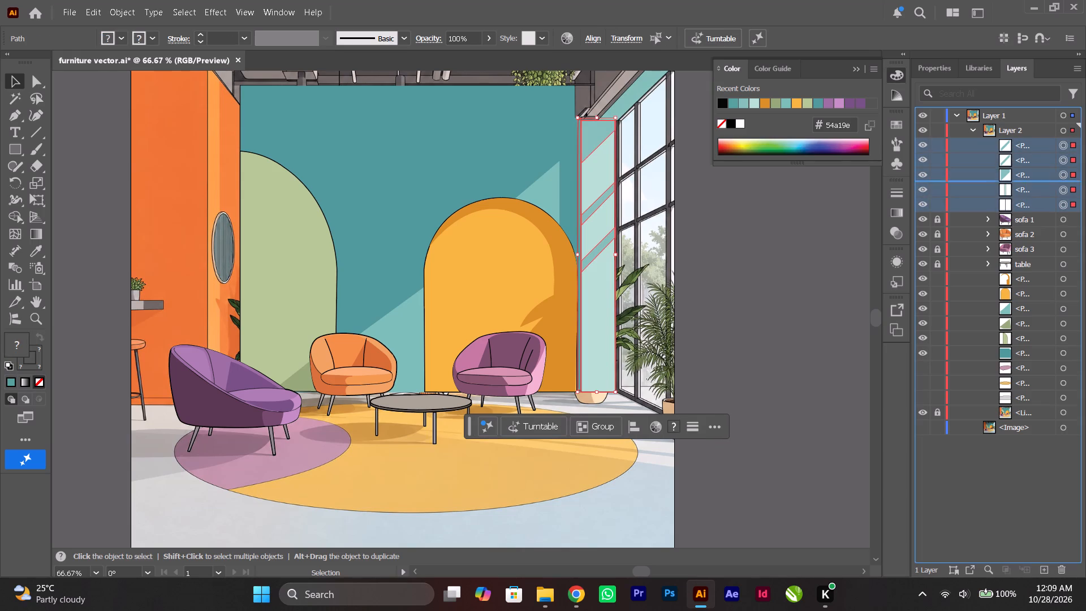
drag(1031, 235, 1024, 272)
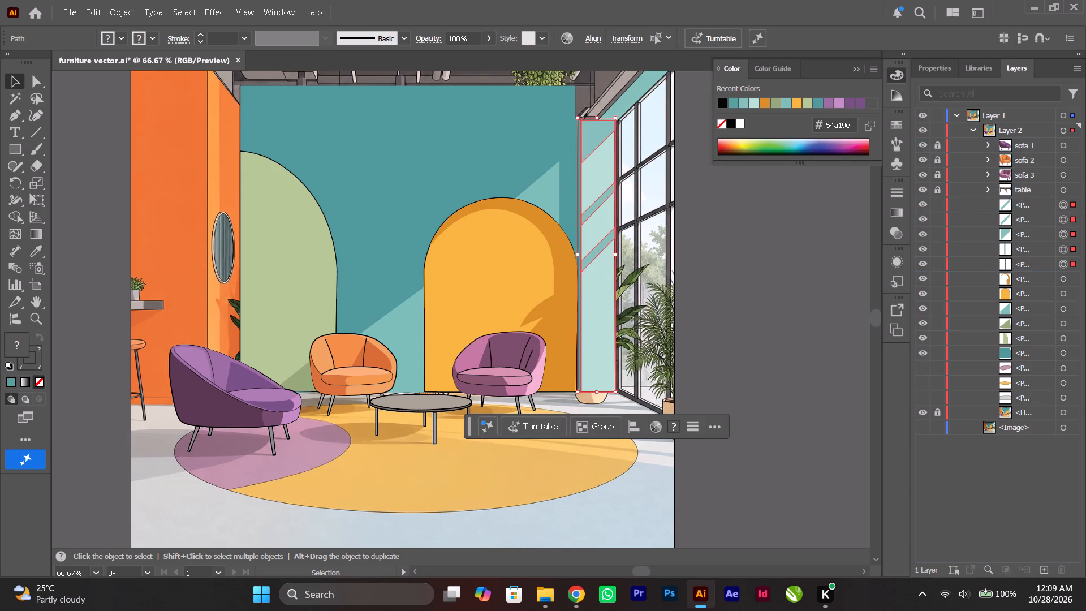
click(841, 281)
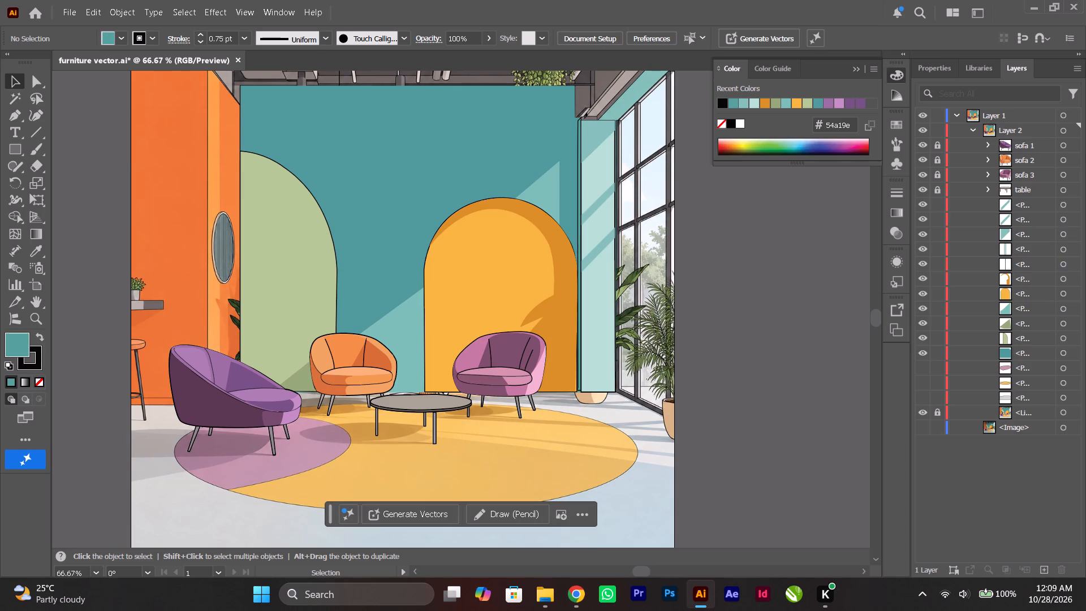
Toggle the visibility of the pink rug, yellow rug and floor shapes to compare them with the reference.
drag(922, 372, 923, 405)
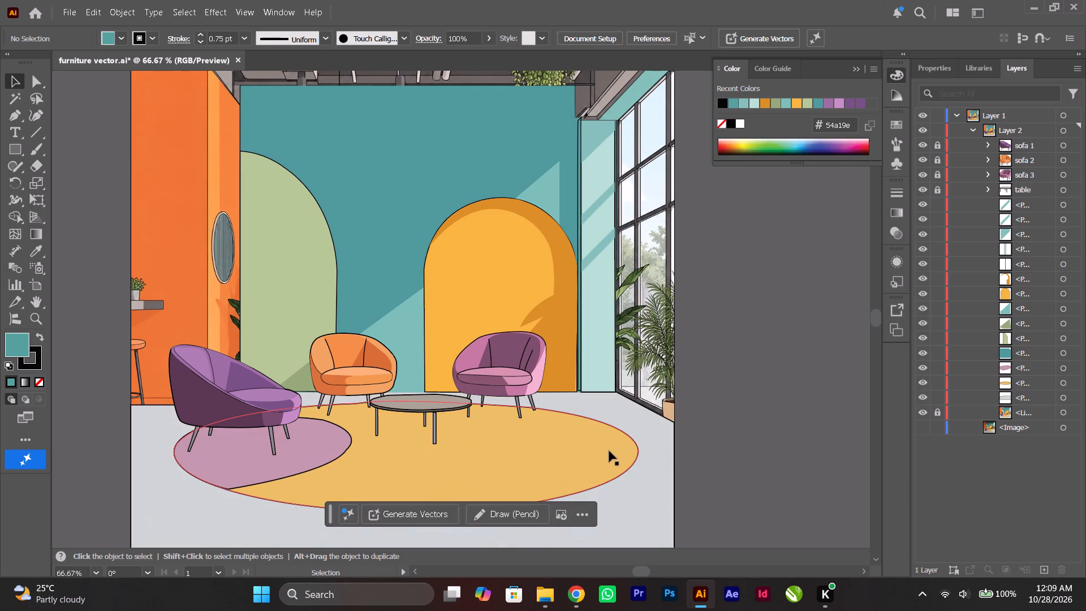
alt+scroll(454, 389, up, 6)
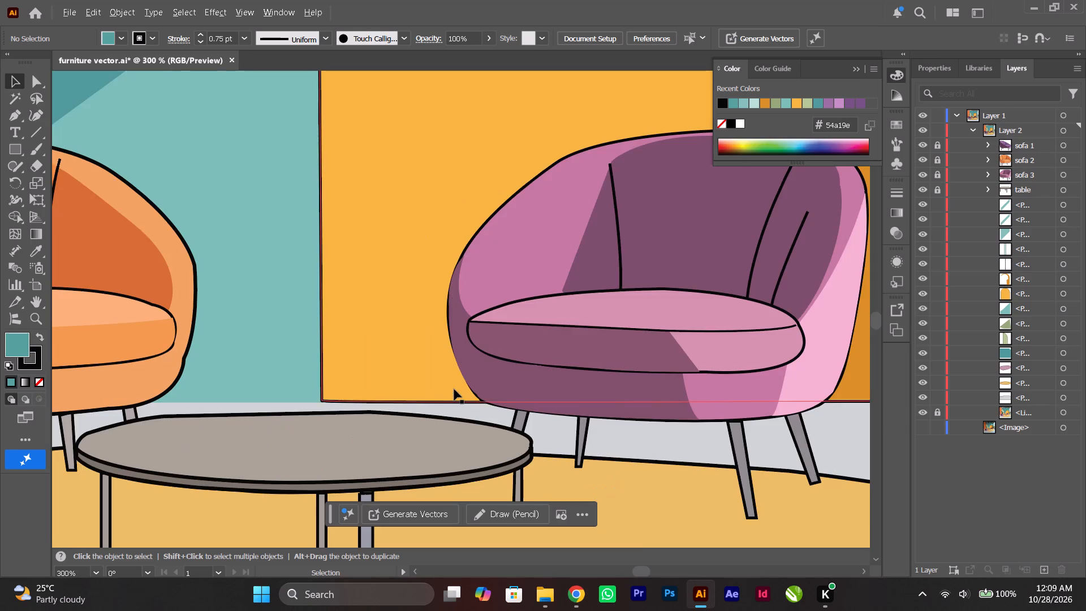
alt+scroll(454, 389, down, 5)
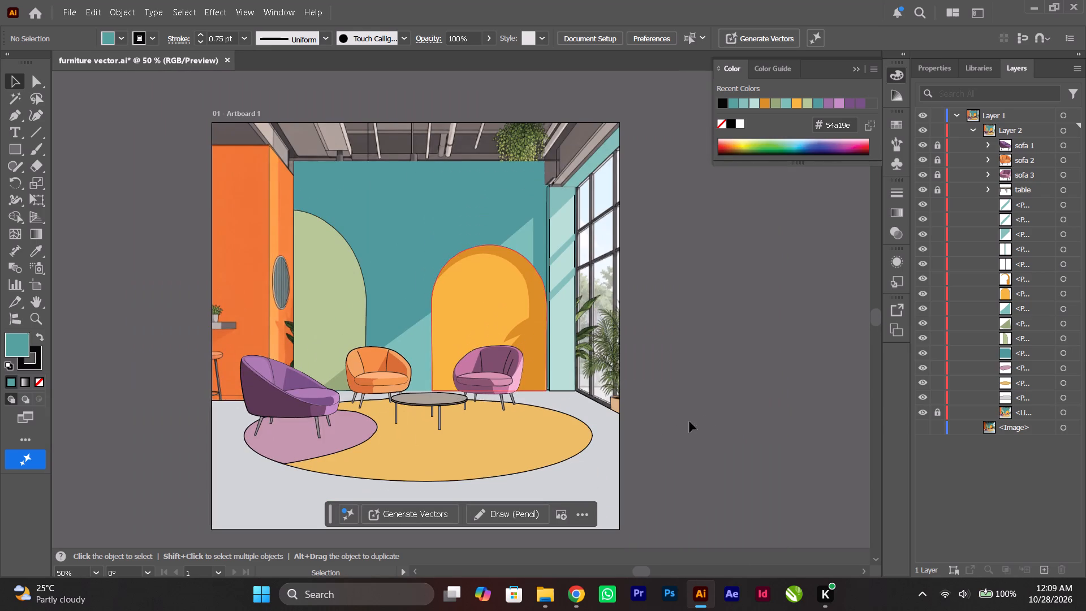
click(708, 417)
scroll(708, 417, up, 1)
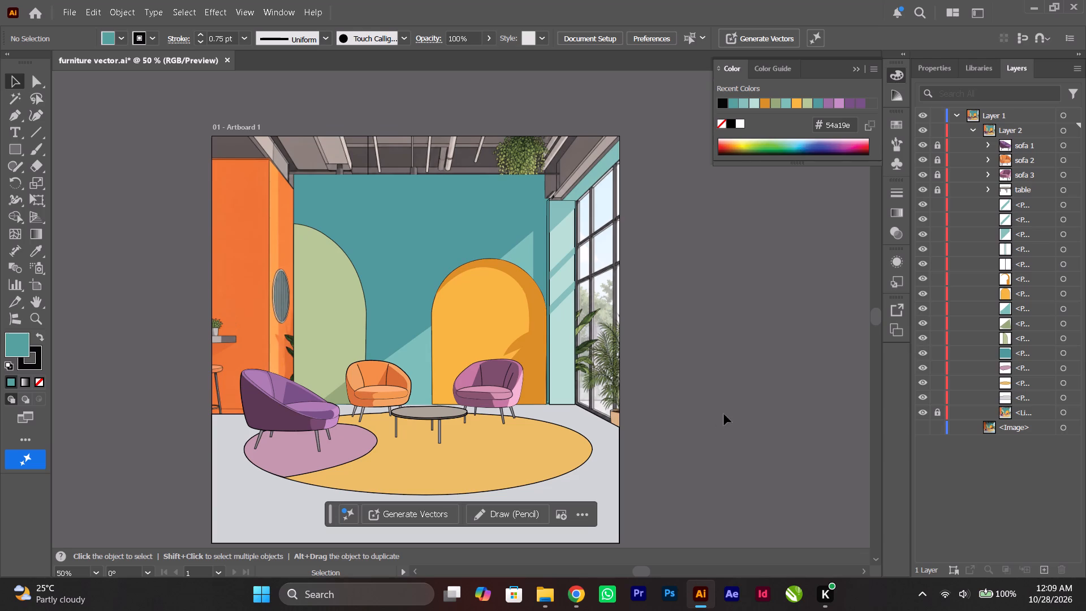
drag(926, 398, 926, 367)
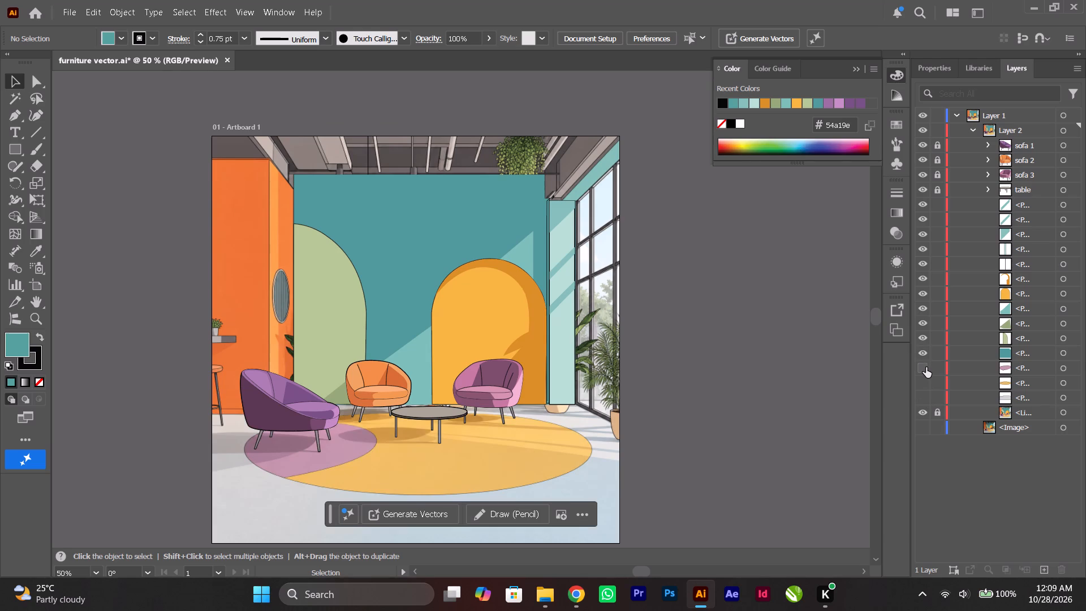
drag(925, 367, 924, 404)
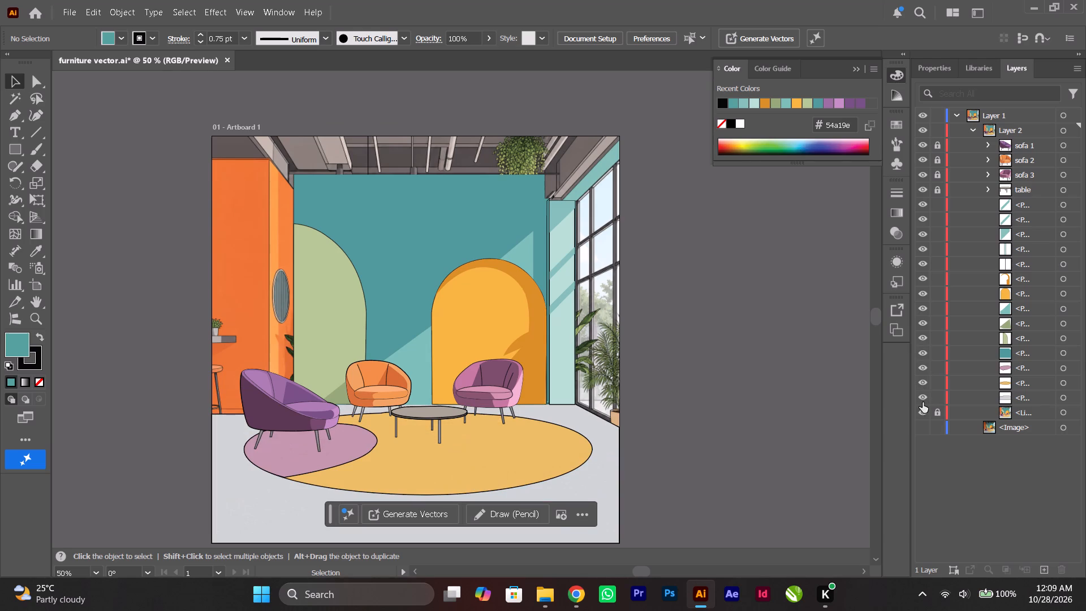
Hide the floor, both rug shapes and the teal back wall shape to expose the reference beneath.
drag(923, 399, 921, 356)
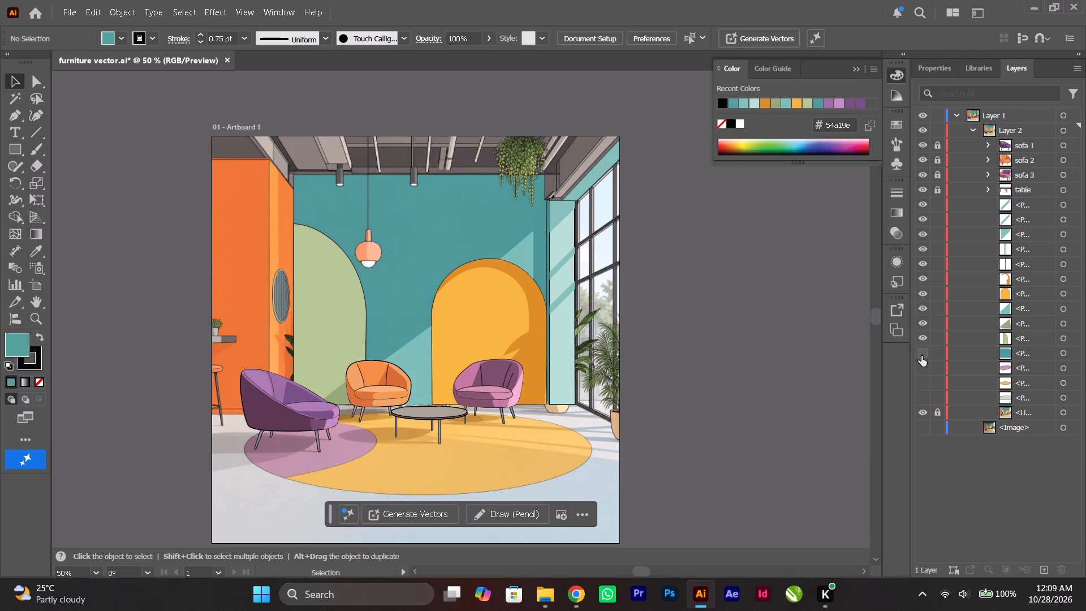
click(921, 356)
click(921, 356)
Examine the reference's orange side wall from its ceiling edge down to the floor behind the purple sofa.
ctrl+scroll(305, 281, up, 4)
alt+scroll(304, 280, up, 2)
scroll(304, 280, up, 6)
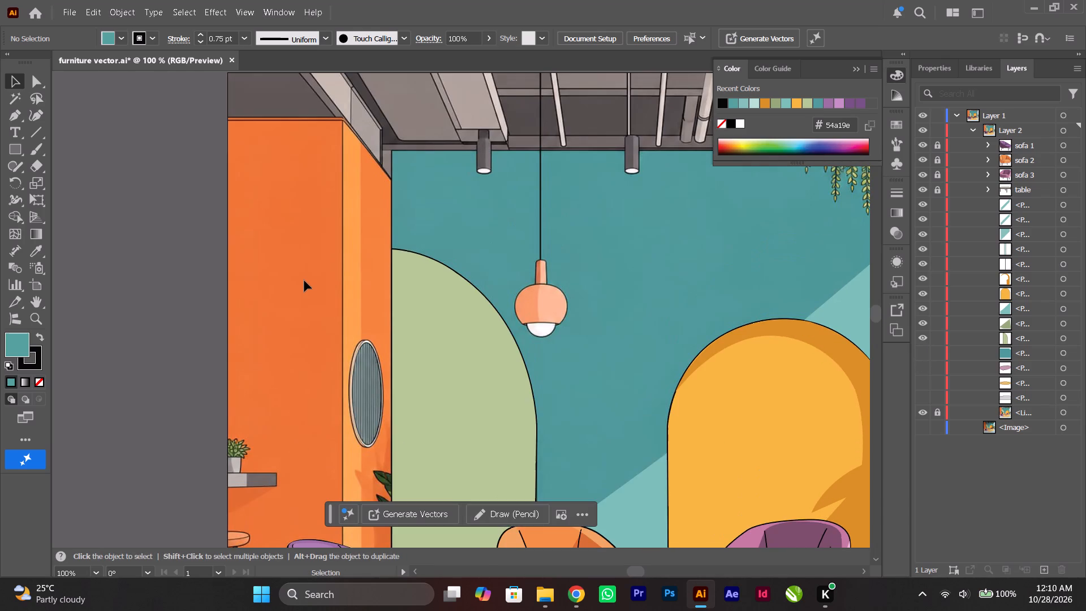
scroll(304, 280, up, 1)
ctrl+scroll(304, 279, up, 7)
alt+scroll(305, 278, up, 1)
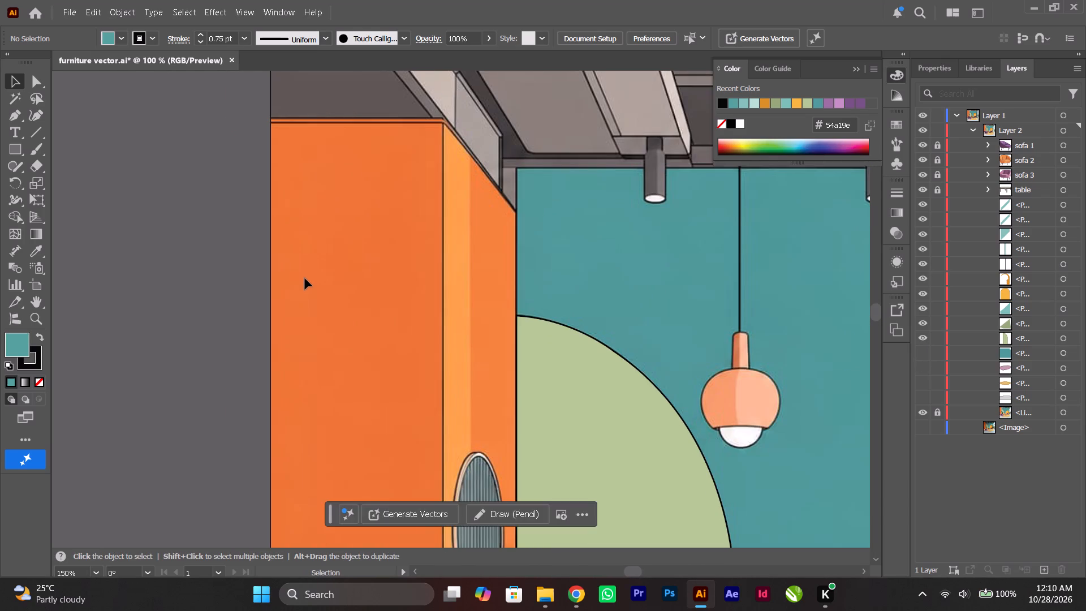
scroll(305, 278, up, 1)
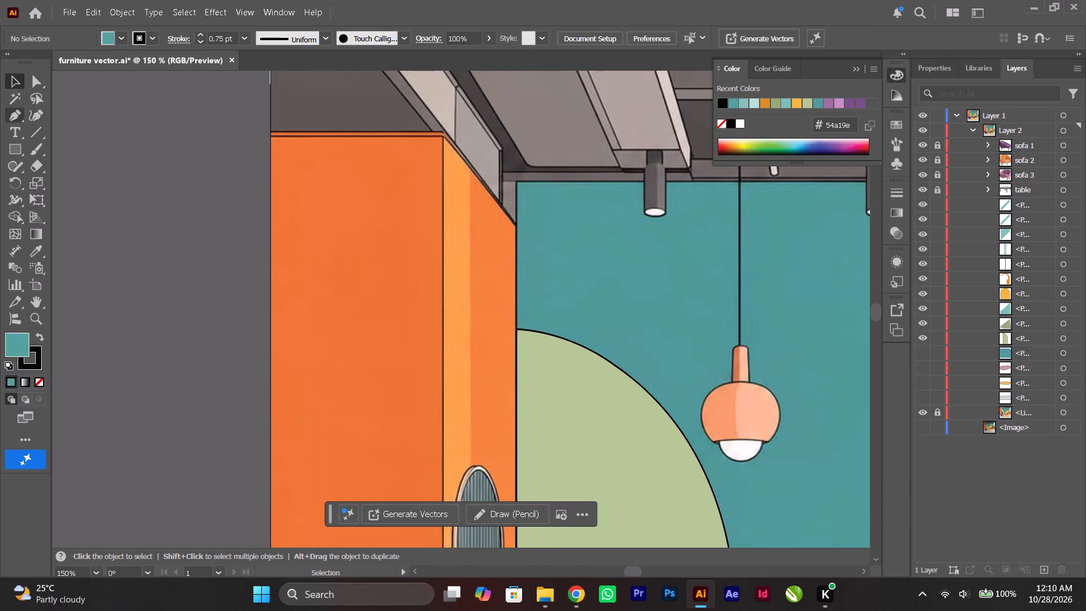
scroll(325, 380, down, 20)
scroll(325, 380, down, 12)
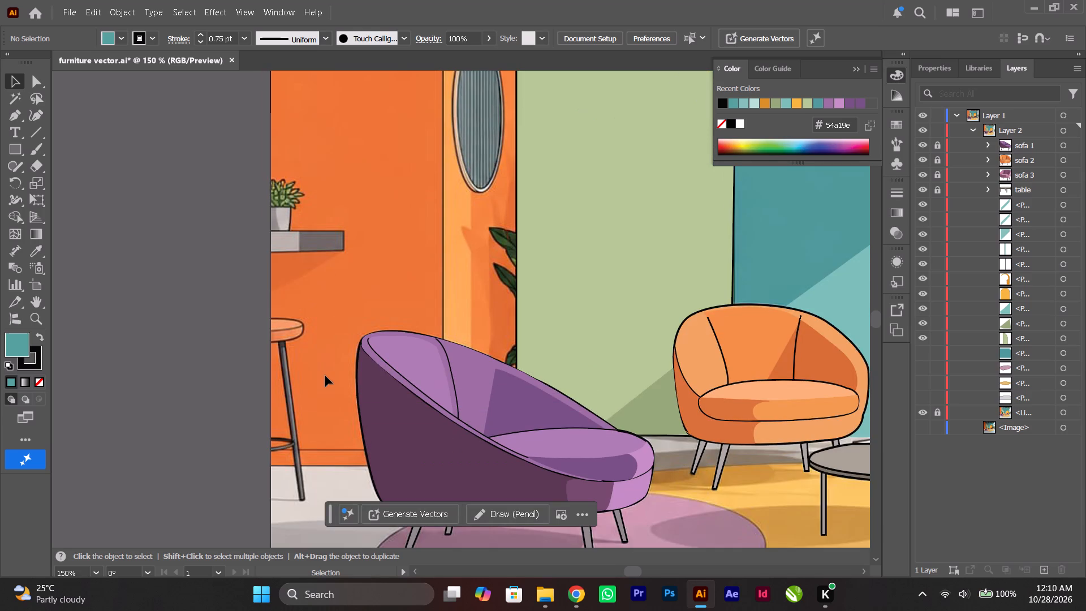
alt+scroll(325, 376, down, 1)
ctrl+scroll(325, 376, down, 1)
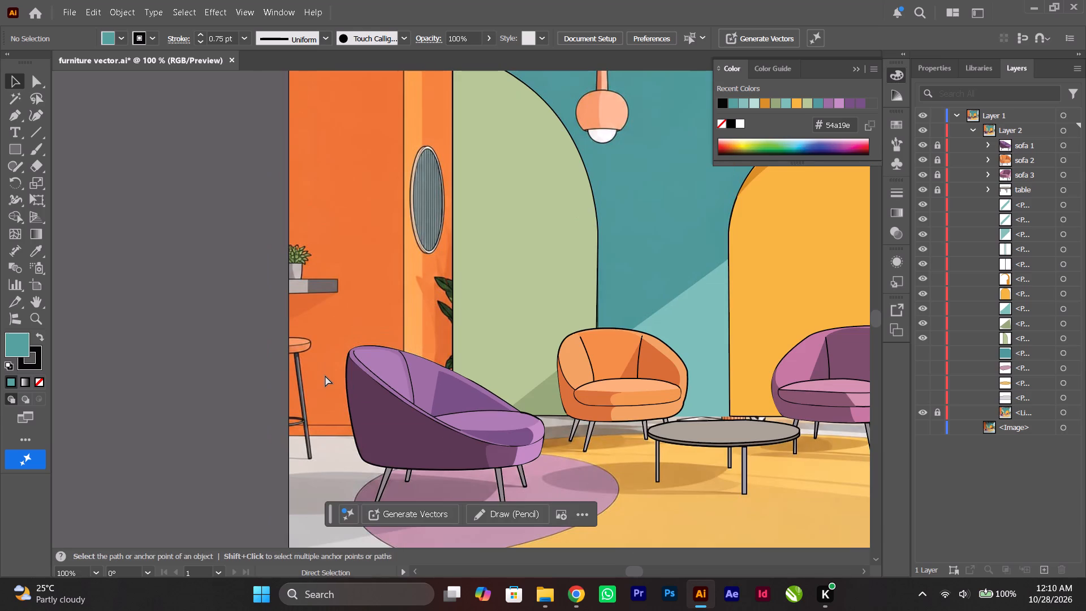
alt+scroll(325, 375, down, 1)
ctrl+scroll(326, 375, down, 4)
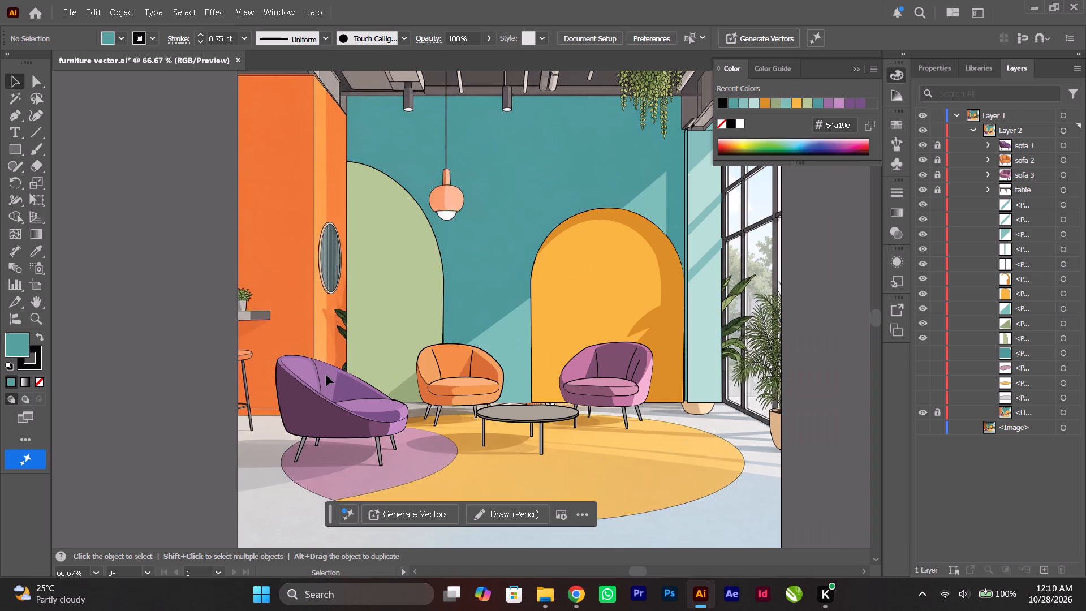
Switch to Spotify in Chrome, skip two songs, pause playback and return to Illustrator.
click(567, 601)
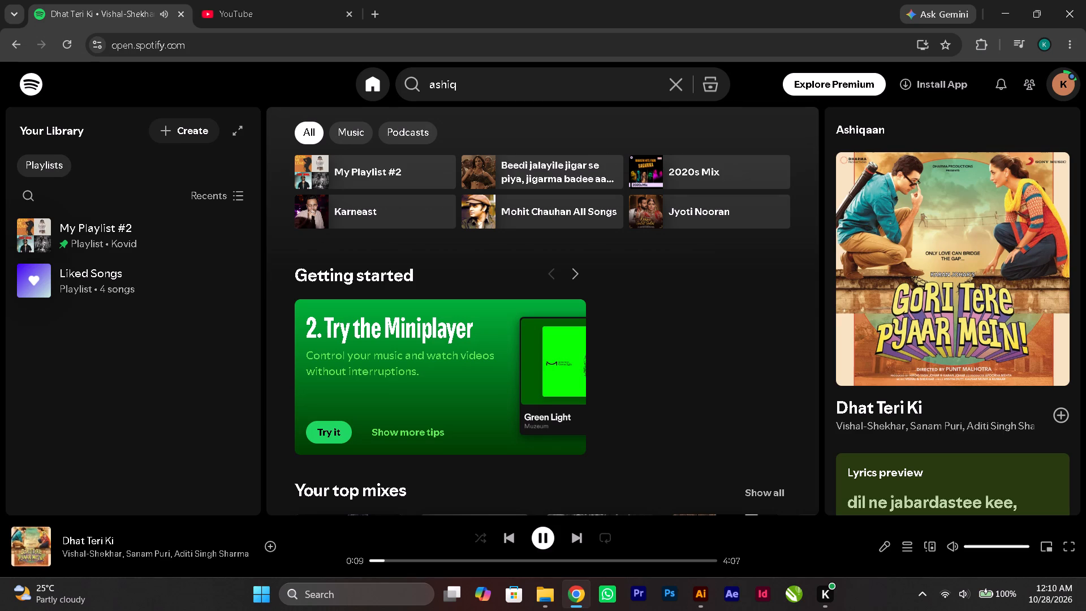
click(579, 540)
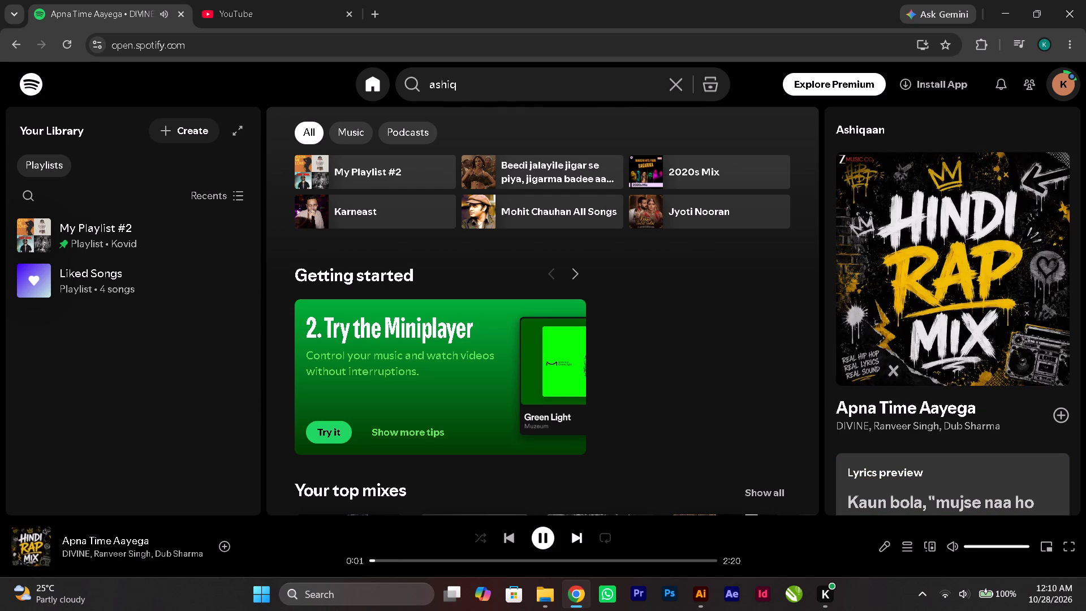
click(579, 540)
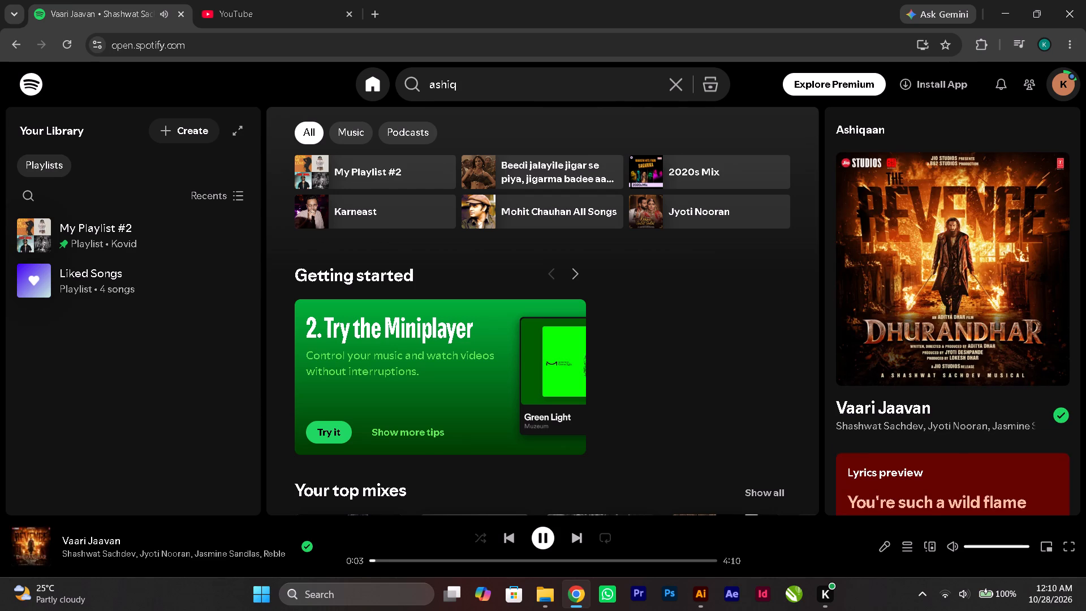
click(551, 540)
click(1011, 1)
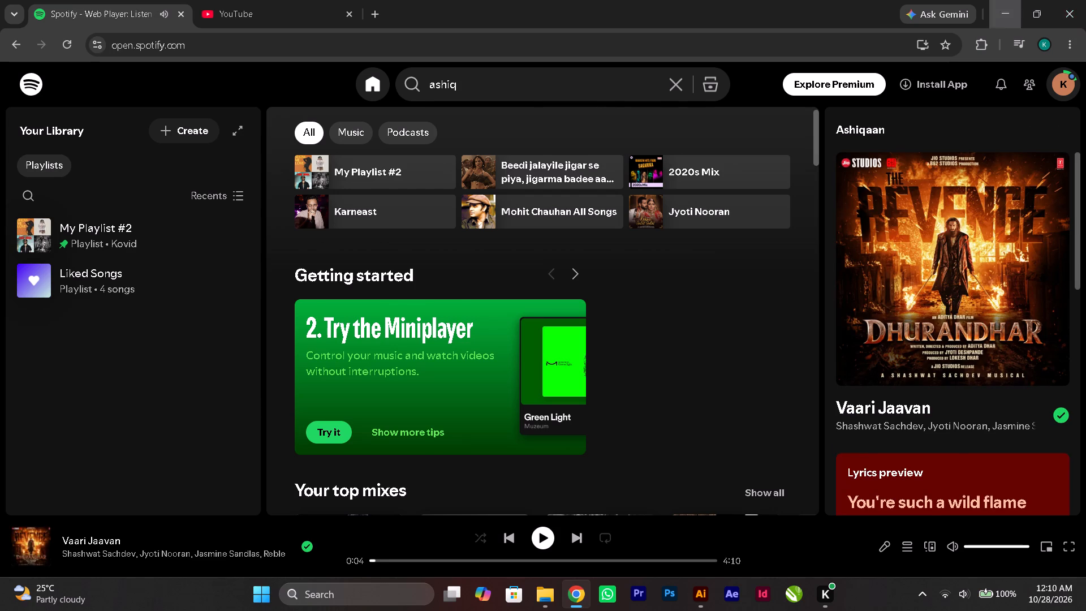
Save the furniture vector document.
click(808, 420)
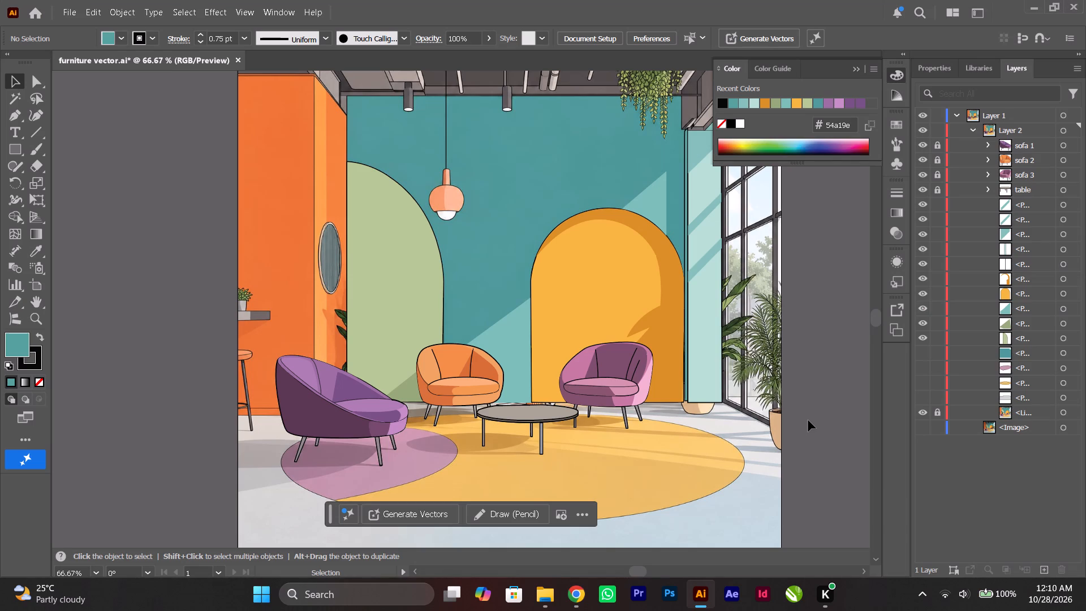
key(ctrl+s)
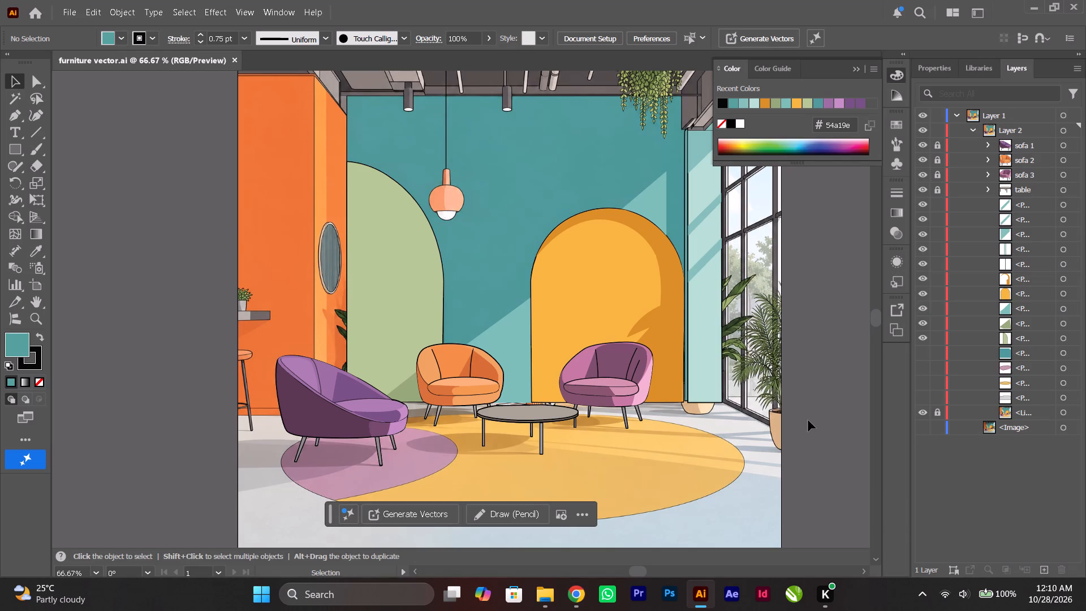
key(ctrl+s)
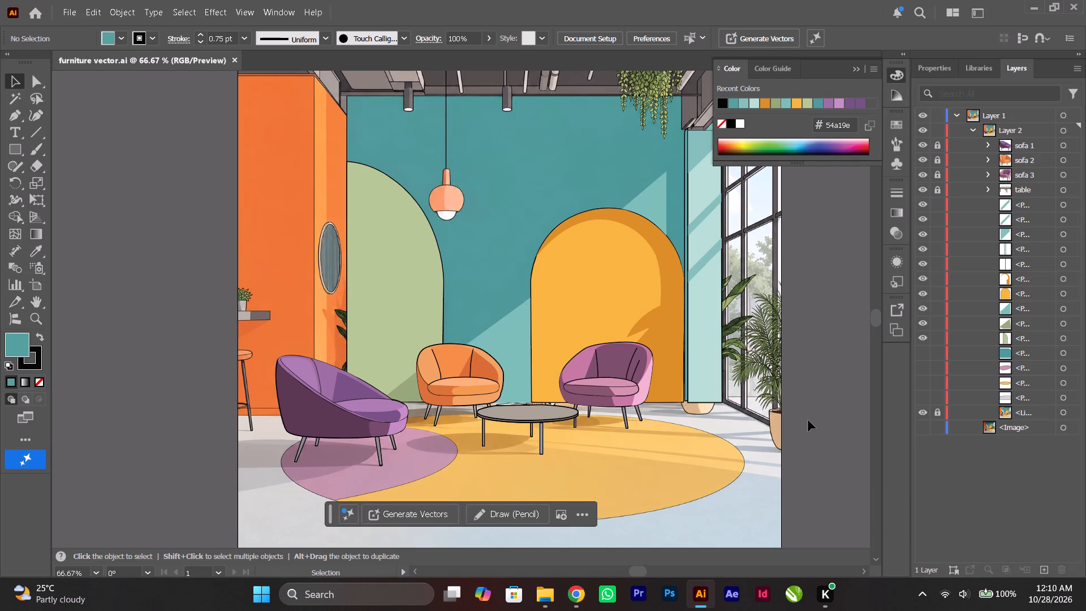